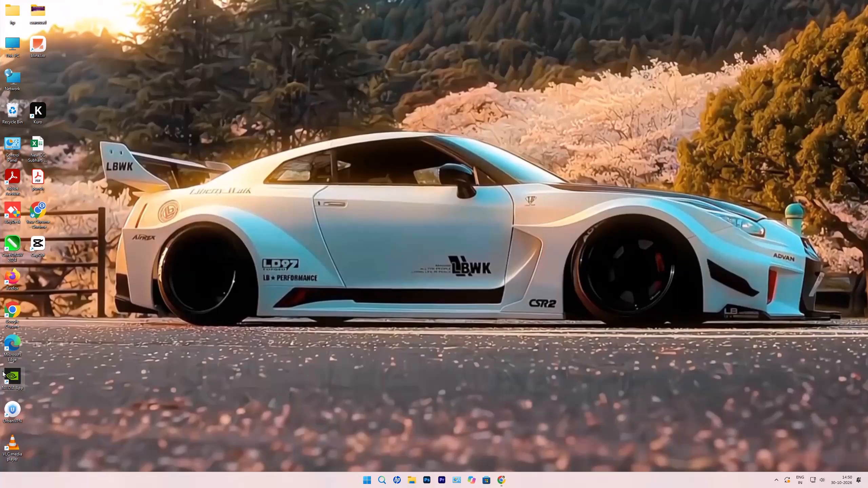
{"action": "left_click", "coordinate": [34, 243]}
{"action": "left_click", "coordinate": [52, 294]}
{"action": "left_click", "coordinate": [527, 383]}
Open Adobe Premiere and create a new project named fULL rENDER.
{"action": "left_click", "coordinate": [438, 480]}
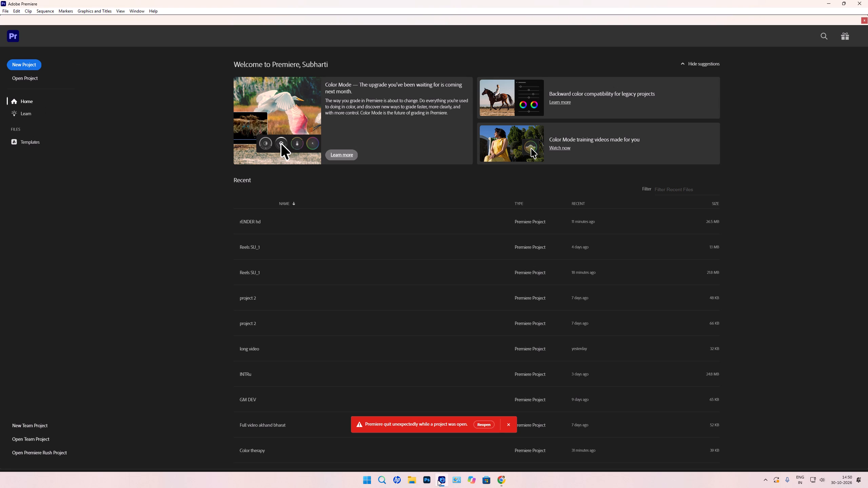
{"action": "left_click", "coordinate": [23, 63]}
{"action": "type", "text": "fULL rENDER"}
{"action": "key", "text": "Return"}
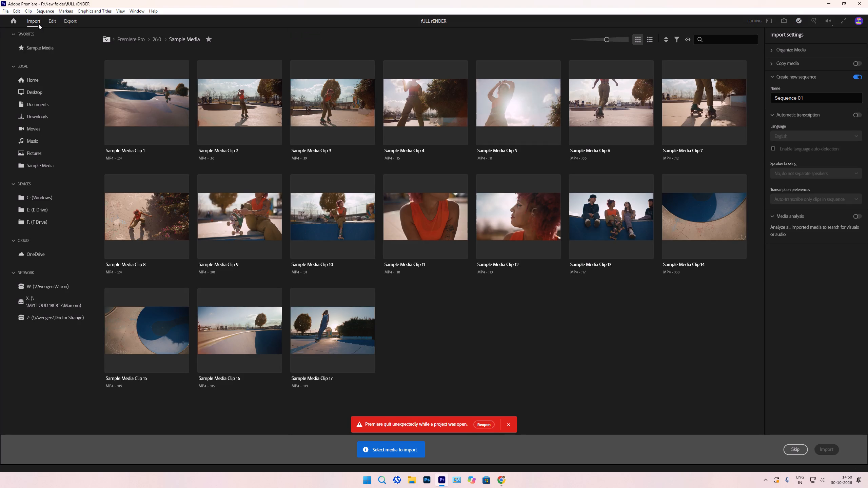
Go to the editing workspace and import Sequence 38_1 and Teaser from the new shoot folder on the E drive.
{"action": "left_click_drag", "start_coordinate": [48, 21], "coordinate": [51, 20]}
{"action": "left_click", "coordinate": [53, 21]}
{"action": "double_click", "coordinate": [153, 372]}
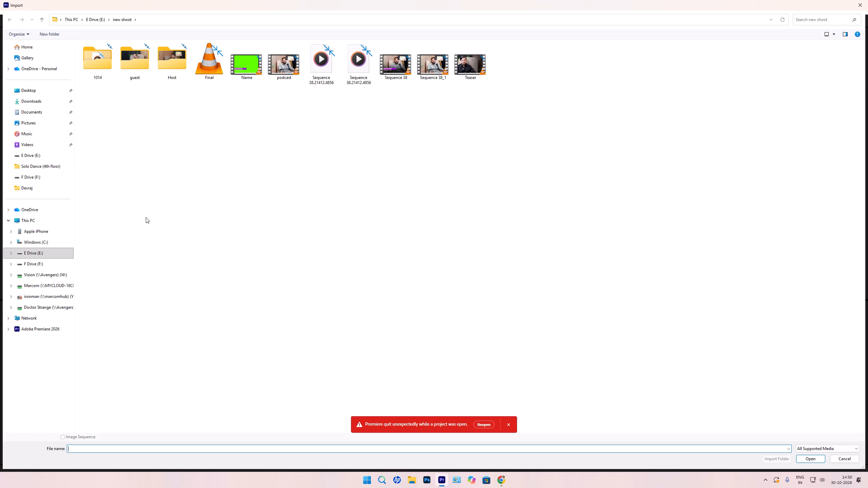
{"action": "left_click", "coordinate": [427, 73]}
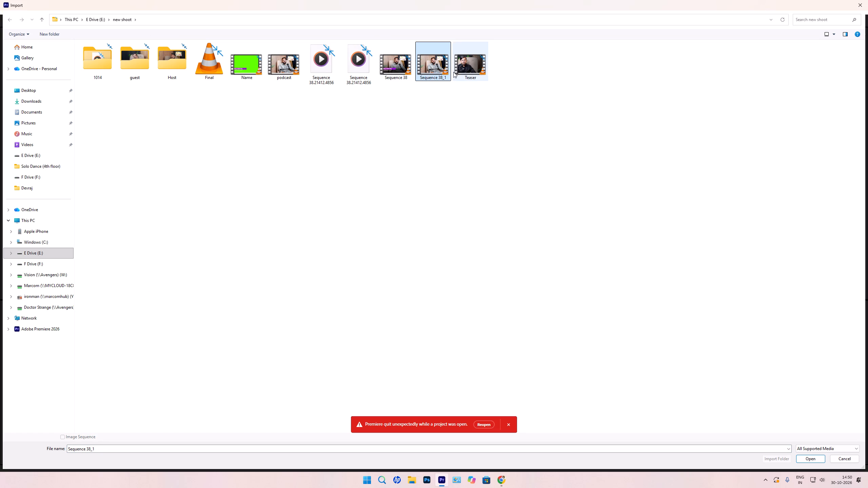
{"action": "left_click", "coordinate": [456, 71], "text": "ctrl"}
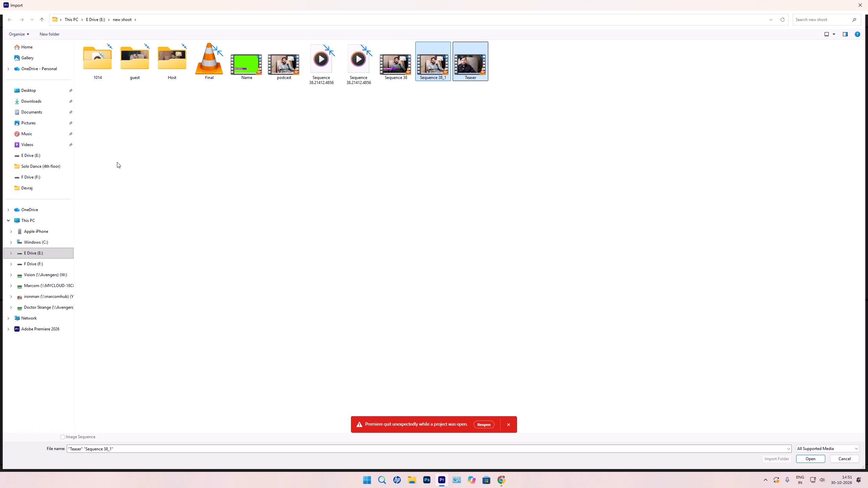
{"action": "key", "text": "Return"}
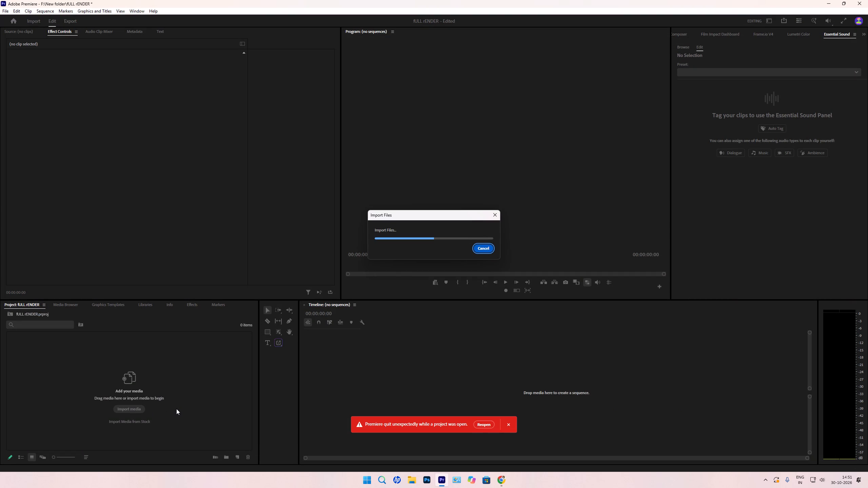
Import DevGuru logo, lower third social media updated and outro from the ashwin > Devguru folder on the F drive.
{"action": "double_click", "coordinate": [178, 407]}
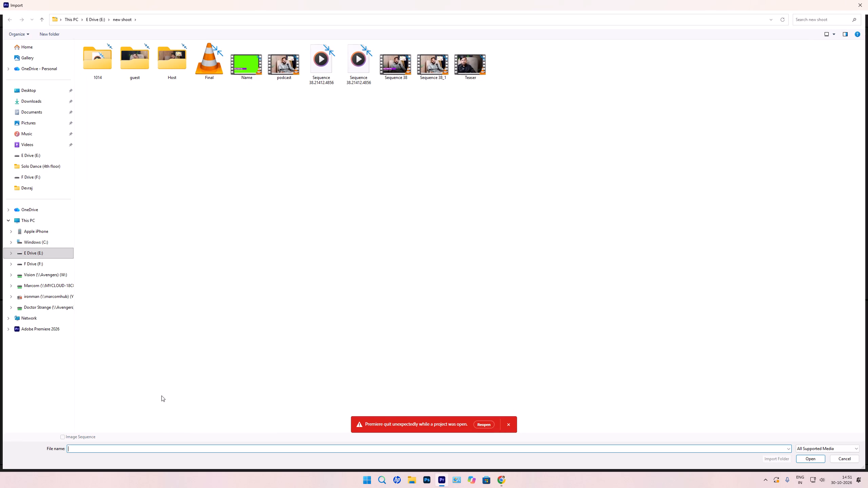
{"action": "left_click", "coordinate": [36, 263]}
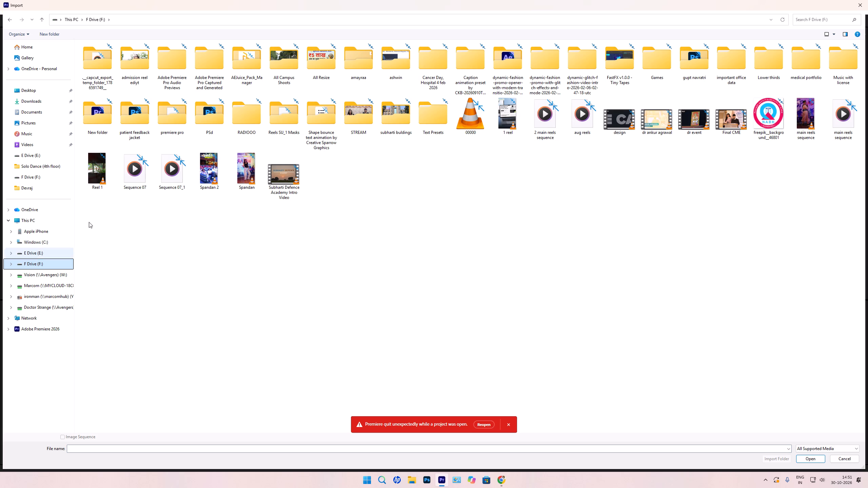
{"action": "double_click", "coordinate": [382, 61]}
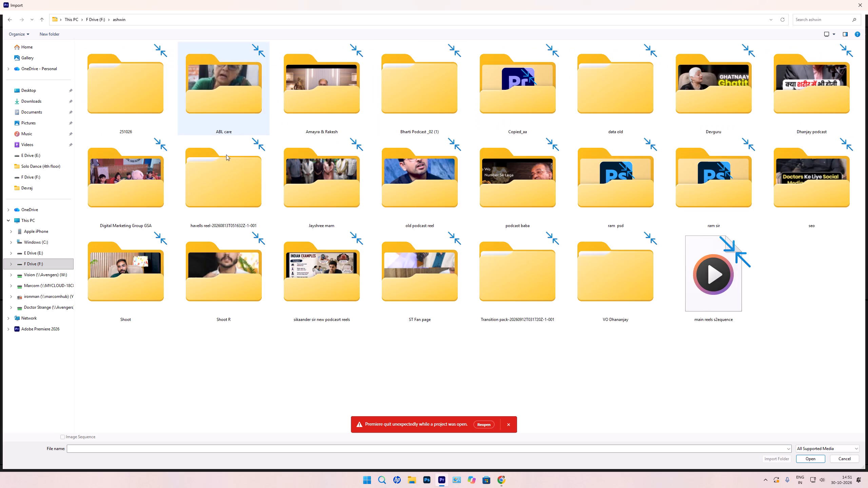
{"action": "double_click", "coordinate": [742, 93]}
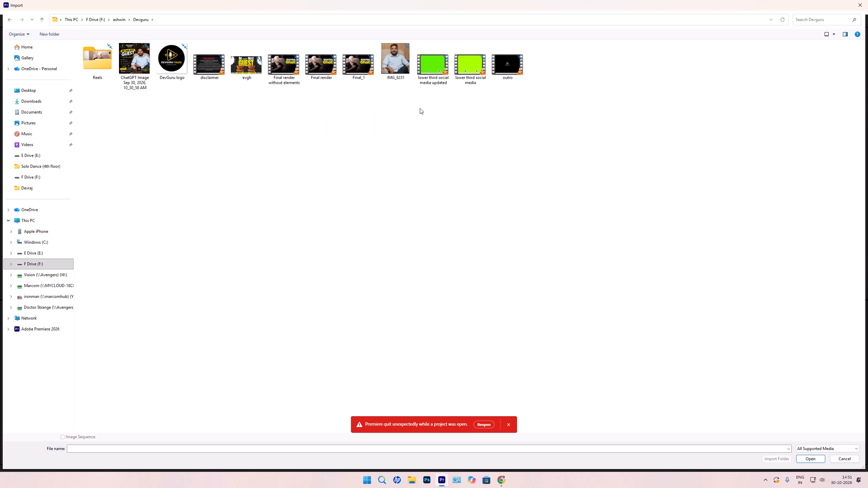
{"action": "left_click_drag", "start_coordinate": [432, 101], "coordinate": [428, 74]}
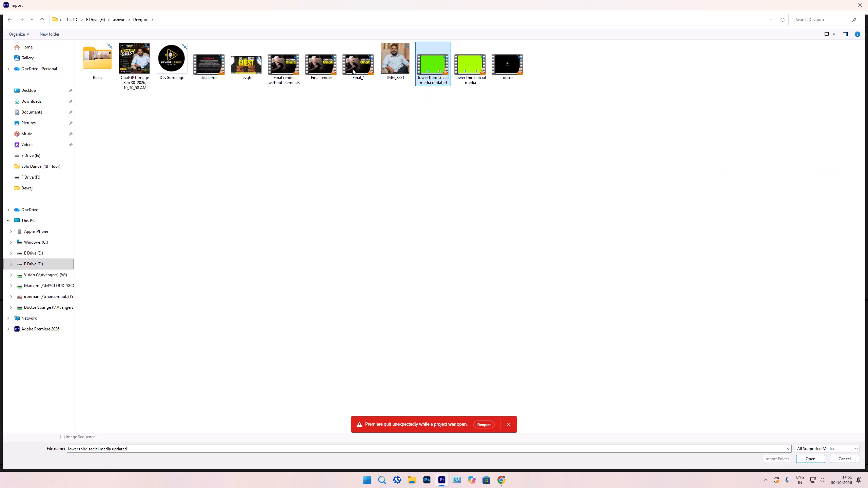
{"action": "left_click", "coordinate": [164, 73], "text": "ctrl"}
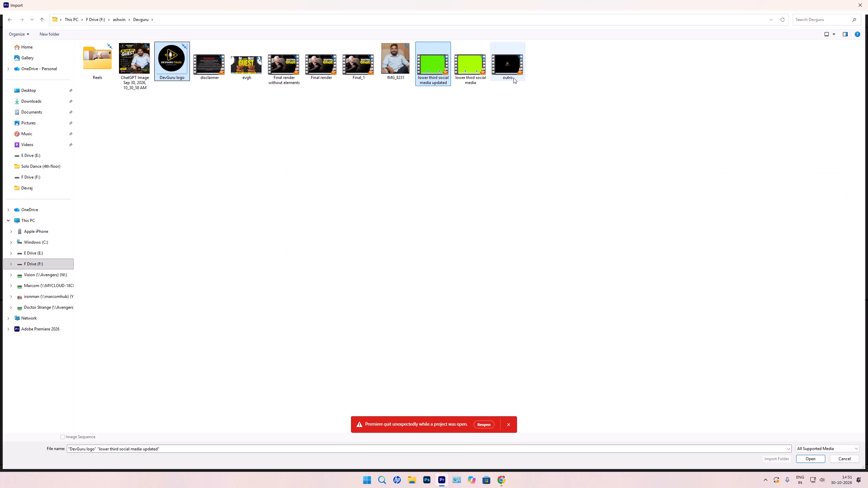
{"action": "left_click", "coordinate": [515, 65], "text": "ctrl"}
{"action": "key", "text": "Return"}
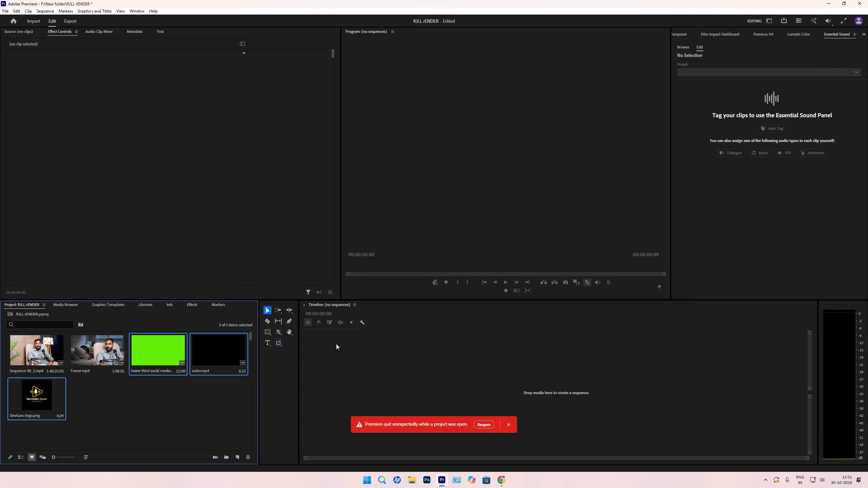
Create a new sequence from the Sequence 38_1.mp4 clip and dismiss the unexpected-quit notice.
{"action": "left_click", "coordinate": [203, 404]}
{"action": "scroll", "coordinate": [407, 254], "scroll_direction": "down", "scroll_amount": 3}
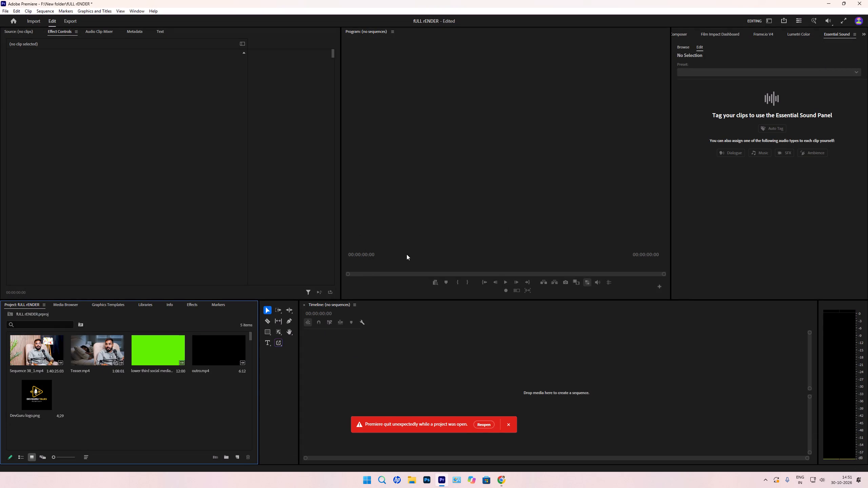
{"action": "scroll", "coordinate": [407, 254], "scroll_direction": "down", "scroll_amount": 5}
{"action": "left_click_drag", "start_coordinate": [59, 348], "coordinate": [437, 388]}
{"action": "scroll", "coordinate": [456, 205], "scroll_direction": "down", "scroll_amount": 12}
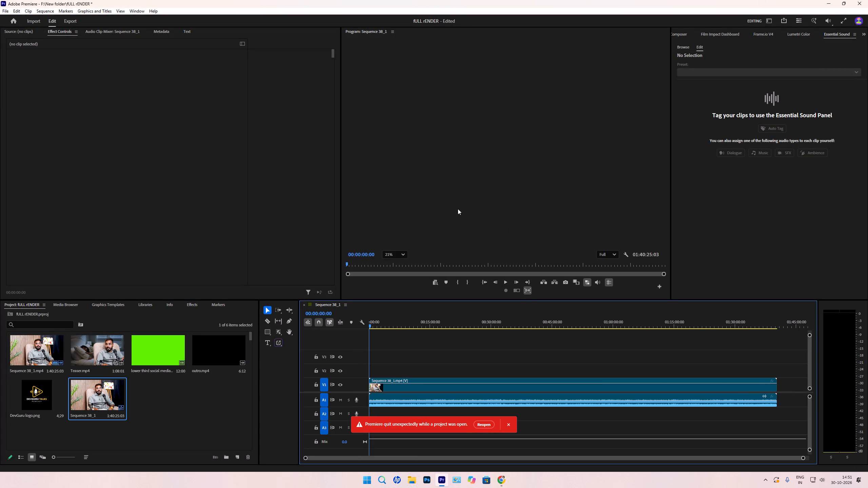
{"action": "scroll", "coordinate": [458, 209], "scroll_direction": "down", "scroll_amount": 6}
{"action": "scroll", "coordinate": [455, 209], "scroll_direction": "up", "scroll_amount": 1}
{"action": "scroll", "coordinate": [455, 209], "scroll_direction": "down", "scroll_amount": 1}
{"action": "scroll", "coordinate": [455, 209], "scroll_direction": "up", "scroll_amount": 1}
{"action": "scroll", "coordinate": [455, 209], "scroll_direction": "down", "scroll_amount": 13}
{"action": "middle_click_drag", "start_coordinate": [471, 180], "coordinate": [441, 243]}
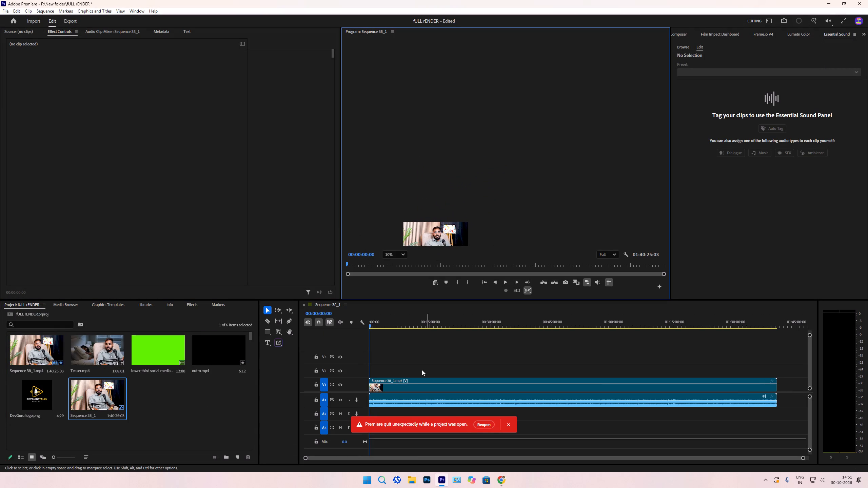
{"action": "left_click", "coordinate": [421, 369]}
{"action": "left_click", "coordinate": [508, 424]}
{"action": "left_click", "coordinate": [469, 389]}
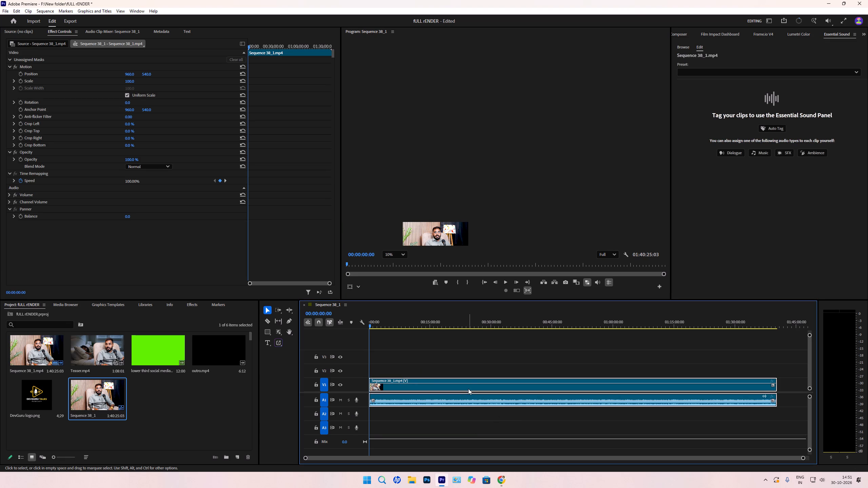
Place the lower third social media clip on track V2 at the very start of the sequence.
{"action": "left_click", "coordinate": [209, 411]}
{"action": "left_click_drag", "start_coordinate": [174, 350], "coordinate": [370, 370]}
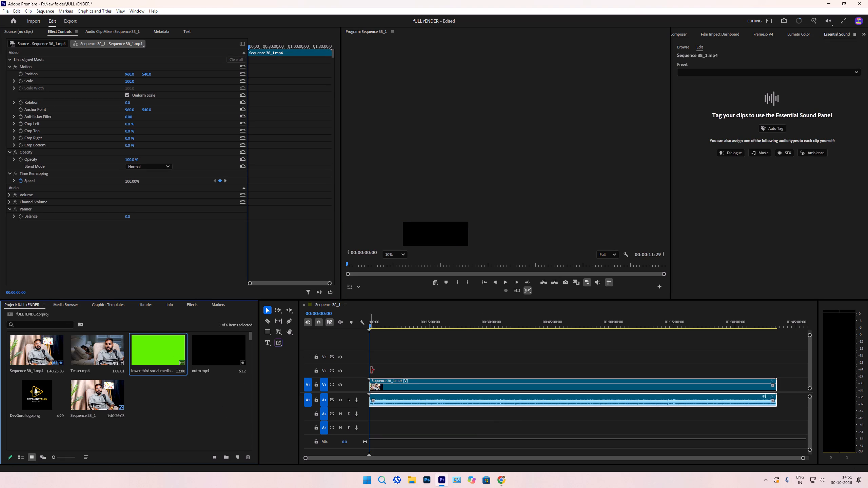
{"action": "middle_click_drag", "start_coordinate": [395, 230], "coordinate": [391, 176]}
{"action": "middle_click_drag", "start_coordinate": [419, 176], "coordinate": [437, 0]}
{"action": "scroll", "coordinate": [426, 111], "scroll_direction": "up", "scroll_amount": 18}
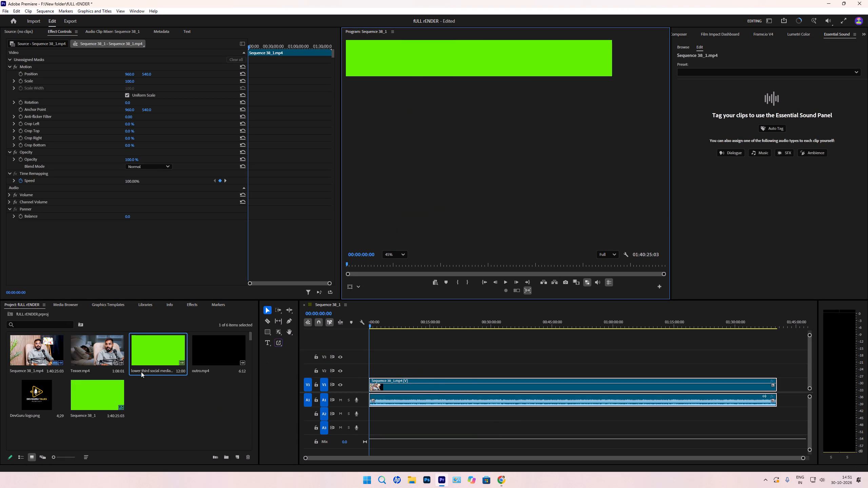
Import the Black-Shadow-PNG-Photos (1) image from the Downloads folder.
{"action": "double_click", "coordinate": [177, 414]}
{"action": "left_click", "coordinate": [25, 107]}
{"action": "left_click", "coordinate": [26, 101]}
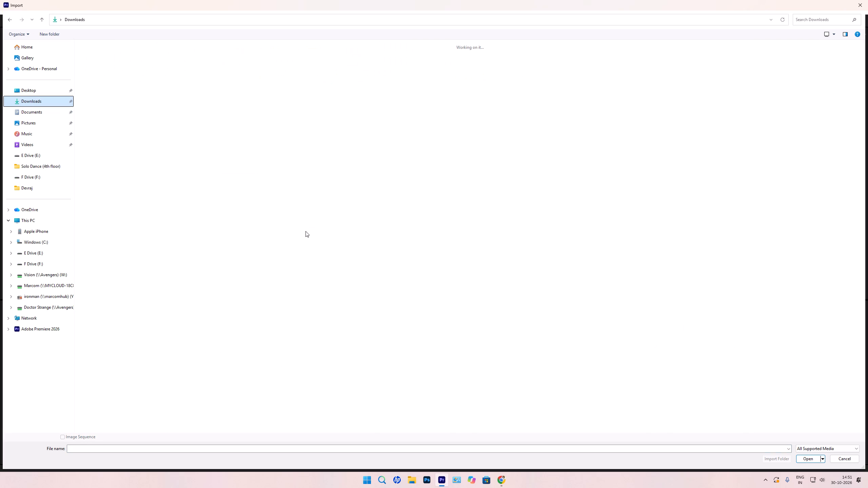
{"action": "left_click", "coordinate": [310, 232]}
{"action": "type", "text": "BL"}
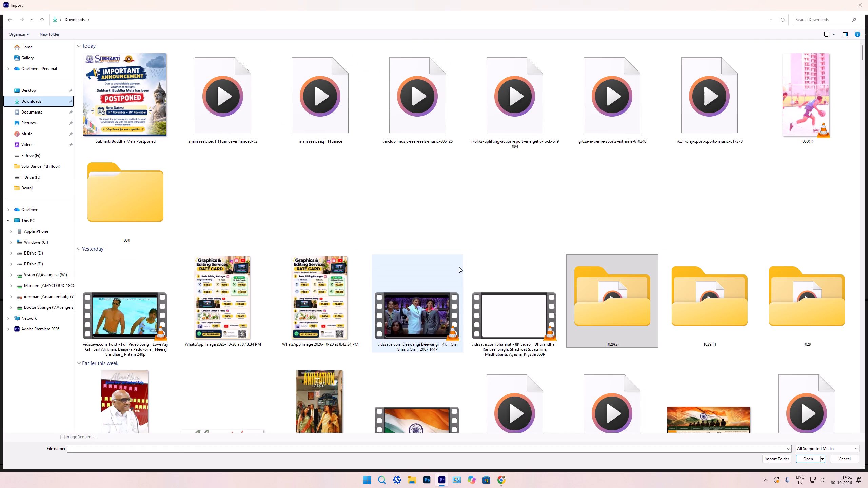
{"action": "left_click", "coordinate": [459, 267]}
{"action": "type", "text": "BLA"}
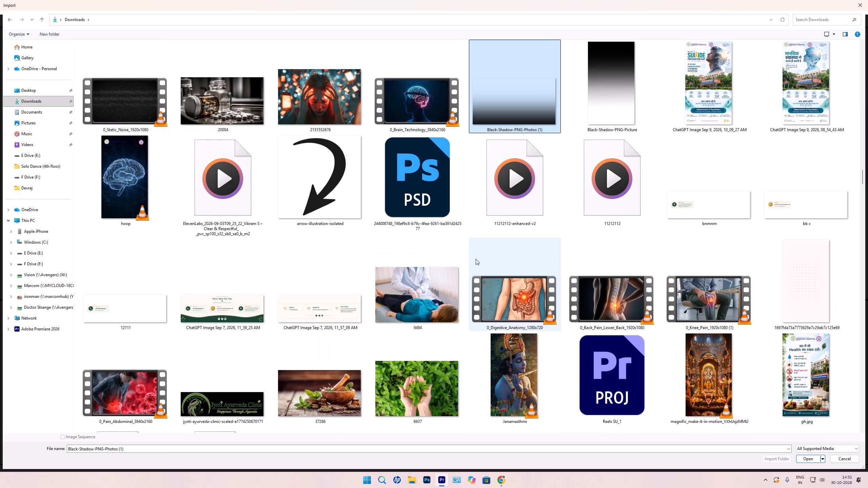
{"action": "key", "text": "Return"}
Place the black shadow image on V2 after the lower third and extend its end to about 50 minutes.
{"action": "left_click_drag", "start_coordinate": [159, 401], "coordinate": [397, 371]}
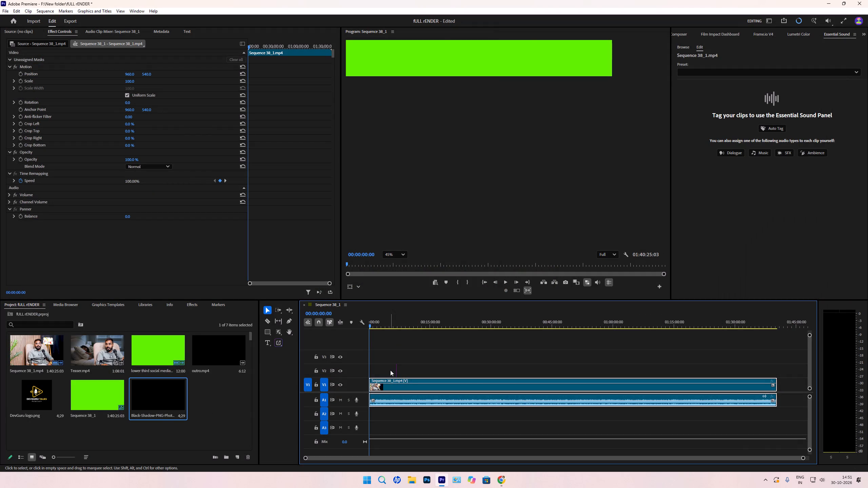
{"action": "left_click_drag", "start_coordinate": [399, 370], "coordinate": [577, 379]}
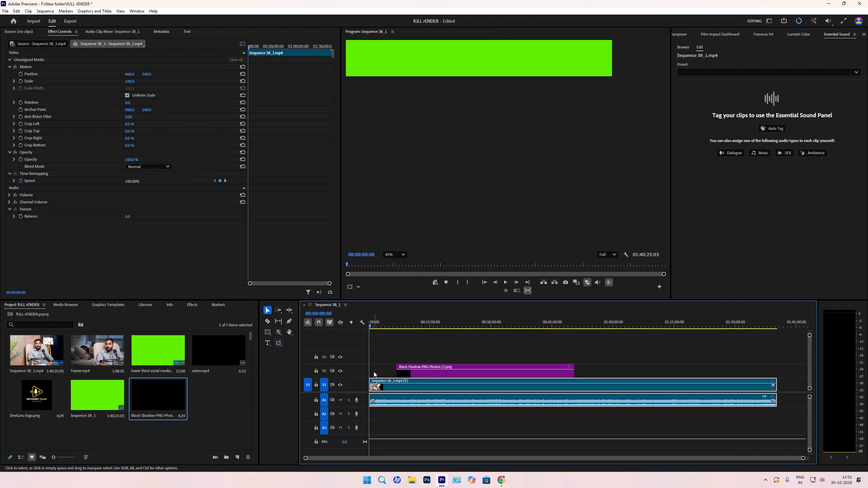
Move the lower third clip up from track V2 to V3.
{"action": "left_click_drag", "start_coordinate": [374, 371], "coordinate": [366, 369]}
{"action": "key", "text": "alt+Up"}
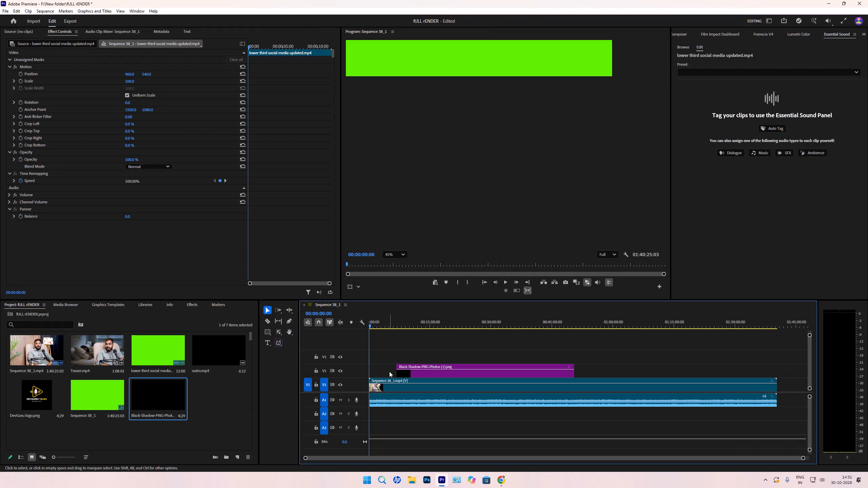
Extend the beginning of the black shadow image on V2 back to the start of the sequence.
{"action": "left_click_drag", "start_coordinate": [398, 371], "coordinate": [343, 369]}
{"action": "left_click_drag", "start_coordinate": [413, 370], "coordinate": [412, 343]}
{"action": "left_click_drag", "start_coordinate": [398, 369], "coordinate": [375, 367]}
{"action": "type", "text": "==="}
{"action": "left_click_drag", "start_coordinate": [596, 369], "coordinate": [591, 346]}
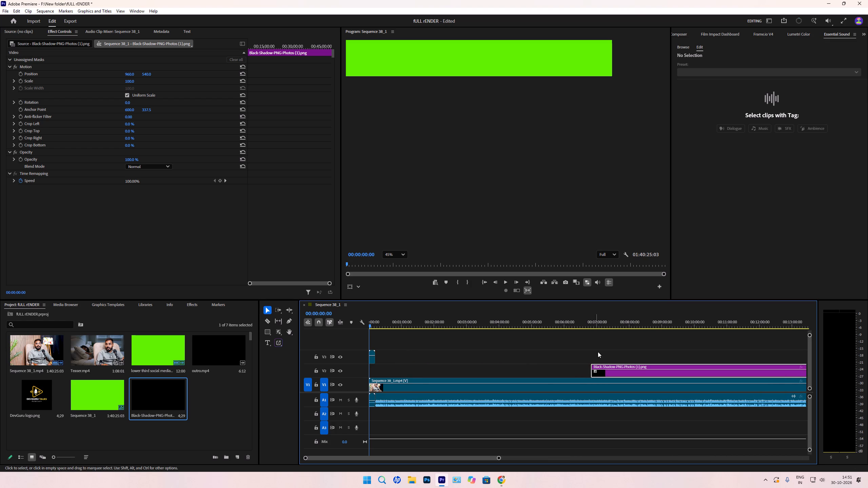
{"action": "left_click_drag", "start_coordinate": [586, 371], "coordinate": [183, 402]}
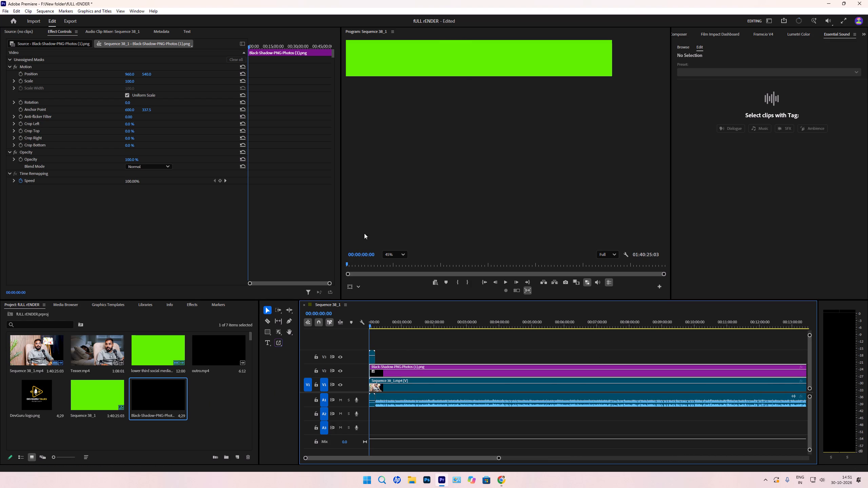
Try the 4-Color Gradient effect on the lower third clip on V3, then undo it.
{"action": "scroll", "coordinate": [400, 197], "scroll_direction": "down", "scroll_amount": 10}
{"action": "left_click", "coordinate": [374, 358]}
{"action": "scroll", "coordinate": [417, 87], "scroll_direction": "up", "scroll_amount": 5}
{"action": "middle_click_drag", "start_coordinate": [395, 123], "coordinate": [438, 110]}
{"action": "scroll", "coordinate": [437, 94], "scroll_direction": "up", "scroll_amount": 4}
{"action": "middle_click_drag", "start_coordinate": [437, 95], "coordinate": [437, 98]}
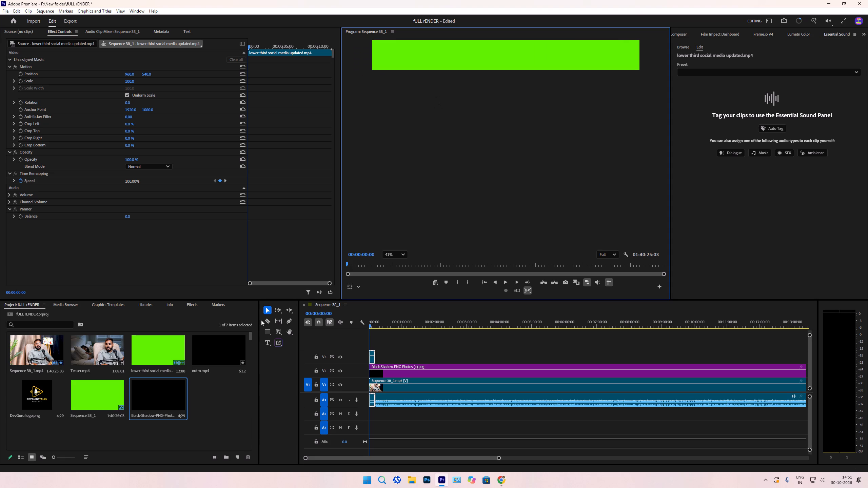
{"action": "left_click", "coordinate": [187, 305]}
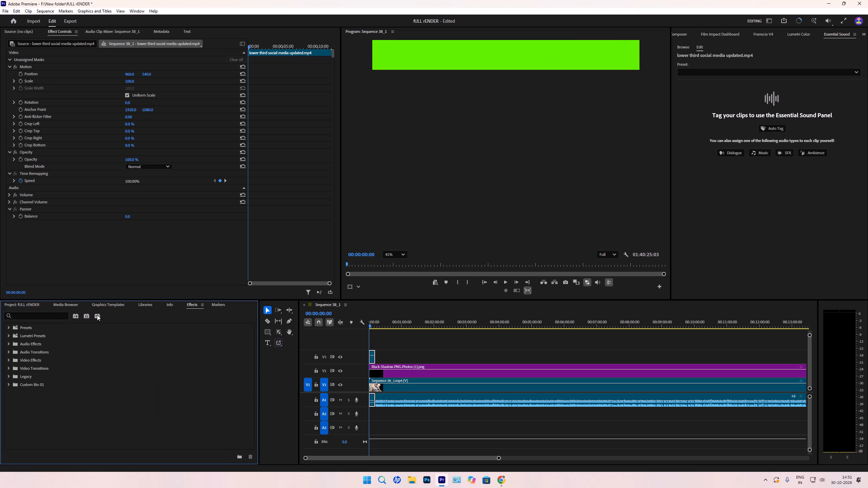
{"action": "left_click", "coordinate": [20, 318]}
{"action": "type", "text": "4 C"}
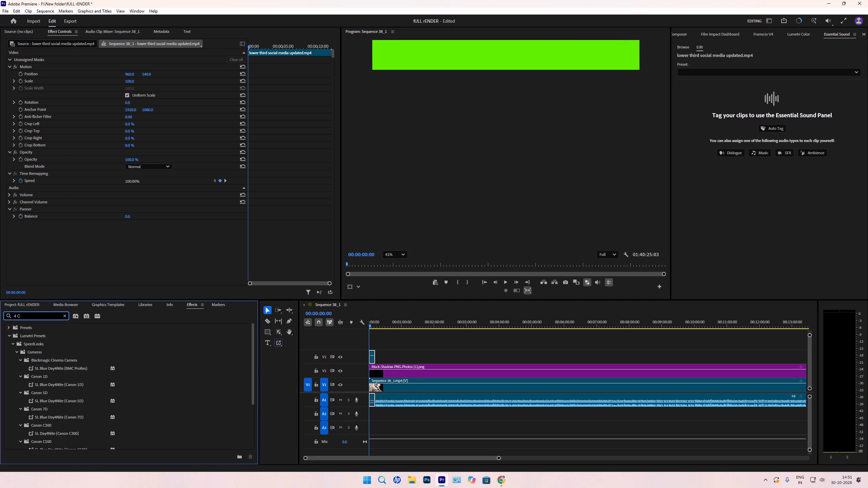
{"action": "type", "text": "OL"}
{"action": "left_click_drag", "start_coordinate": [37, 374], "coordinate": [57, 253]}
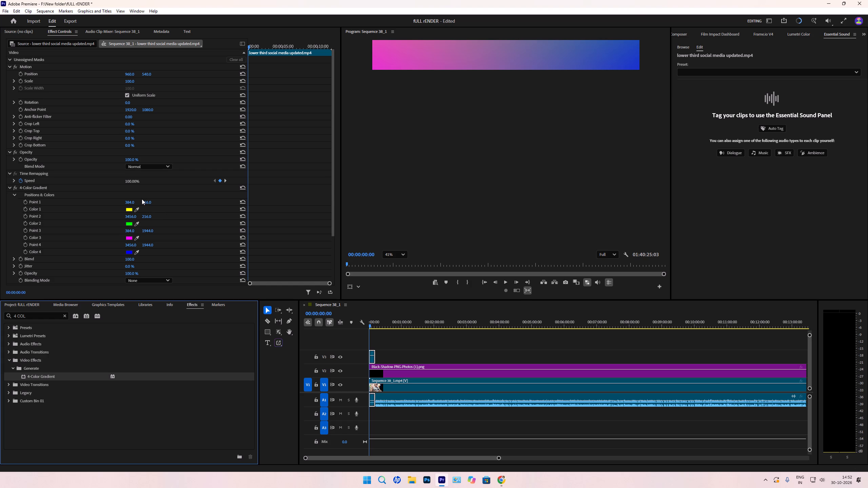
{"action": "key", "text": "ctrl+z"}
Find the Ultra Key effect and apply it to the lower third clip on V3.
{"action": "left_click_drag", "start_coordinate": [35, 317], "coordinate": [0, 315]}
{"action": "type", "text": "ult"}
{"action": "left_click_drag", "start_coordinate": [66, 408], "coordinate": [48, 258]}
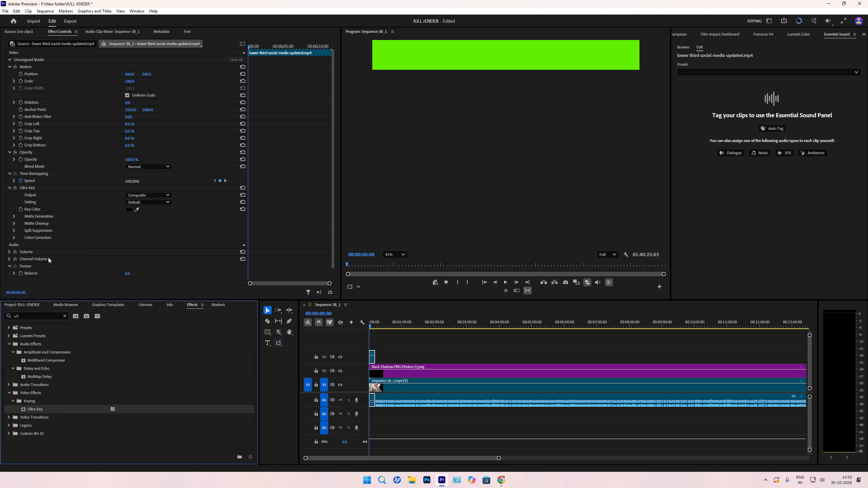
Sample the green background of the lower third clip as the Ultra Key key color.
{"action": "left_click", "coordinate": [138, 209]}
{"action": "left_click", "coordinate": [447, 54]}
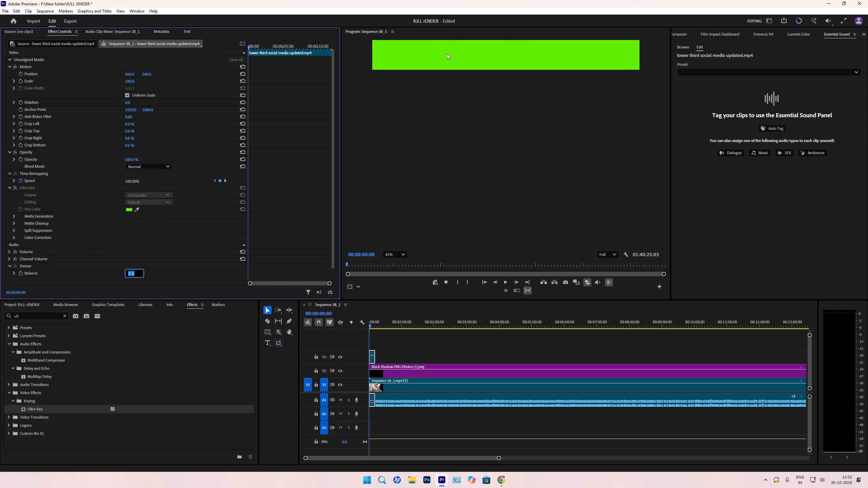
Apply Fill frame to the black shadow image on V2 and nudge its vertical position to 541.
{"action": "left_click", "coordinate": [381, 370]}
{"action": "right_click", "coordinate": [384, 369]}
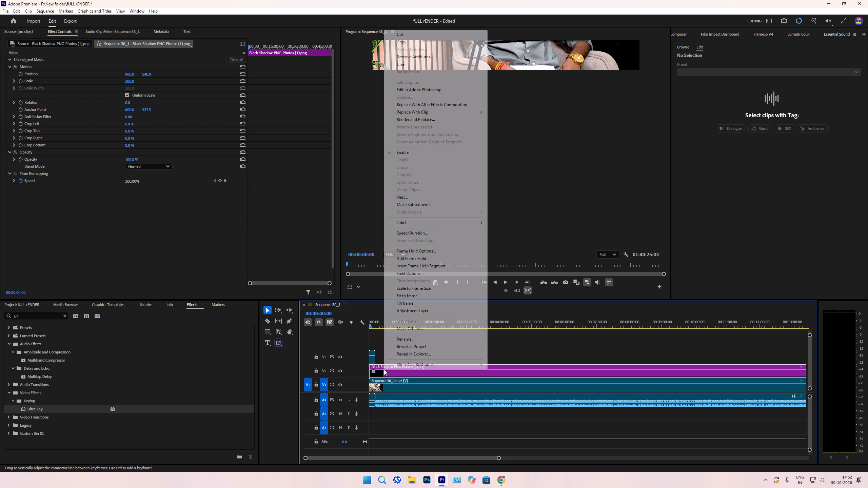
{"action": "left_click", "coordinate": [398, 304]}
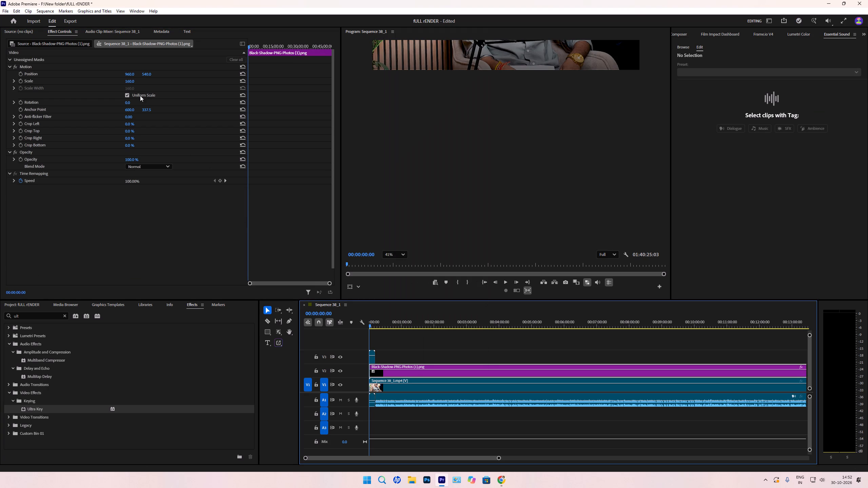
{"action": "left_click_drag", "start_coordinate": [145, 77], "coordinate": [148, 78]}
{"action": "left_click", "coordinate": [146, 74]}
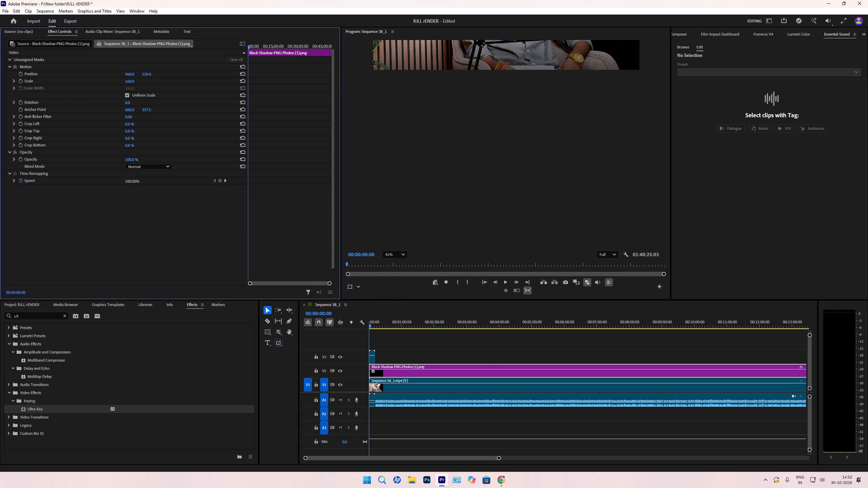
{"action": "left_click", "coordinate": [152, 75]}
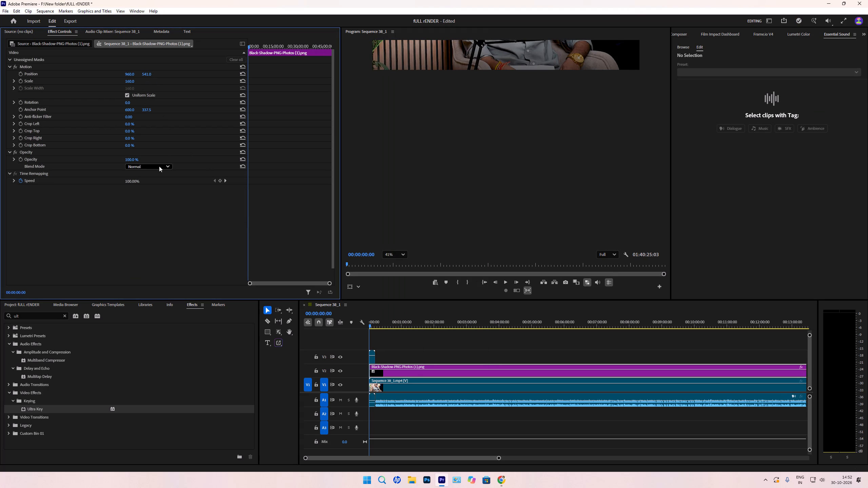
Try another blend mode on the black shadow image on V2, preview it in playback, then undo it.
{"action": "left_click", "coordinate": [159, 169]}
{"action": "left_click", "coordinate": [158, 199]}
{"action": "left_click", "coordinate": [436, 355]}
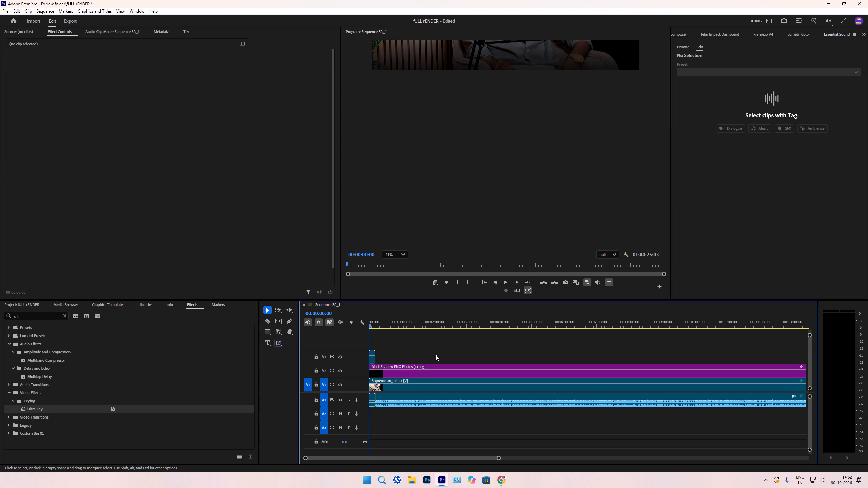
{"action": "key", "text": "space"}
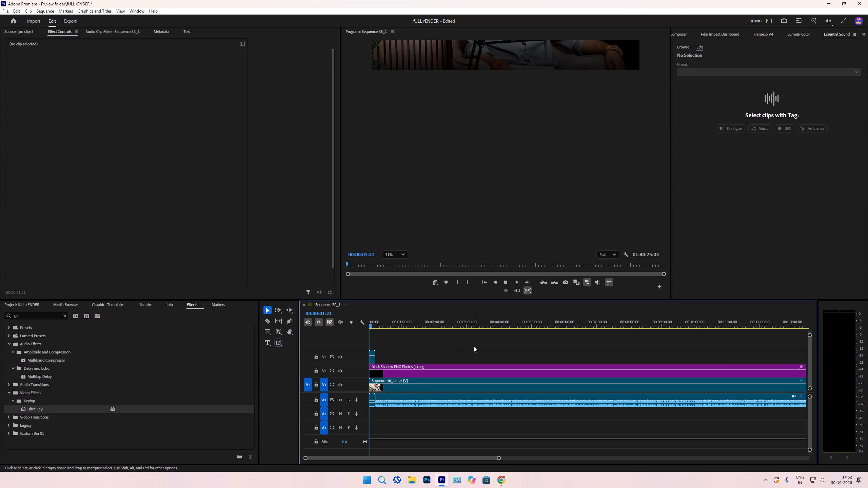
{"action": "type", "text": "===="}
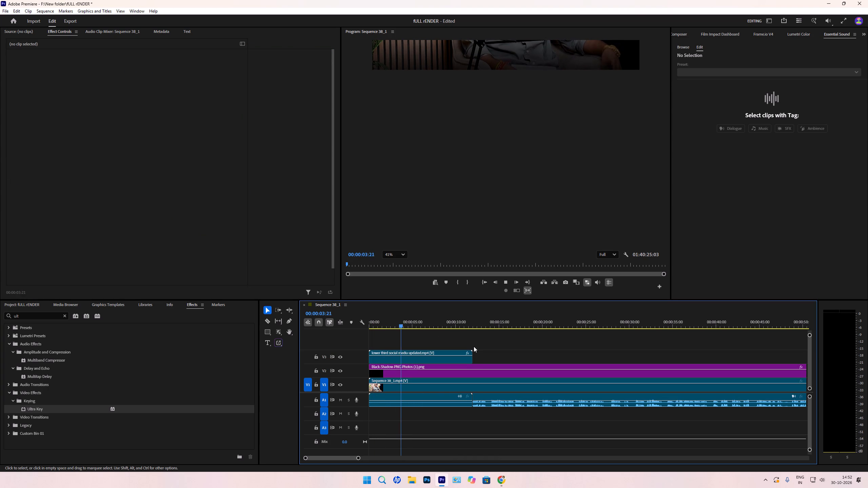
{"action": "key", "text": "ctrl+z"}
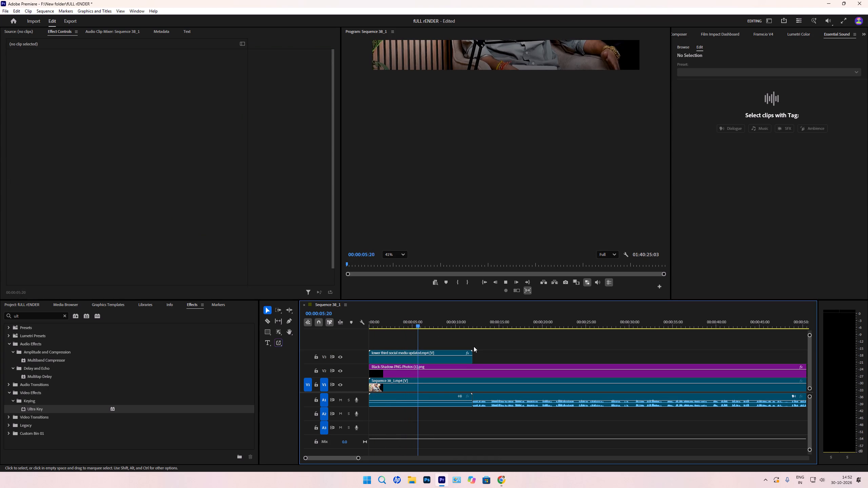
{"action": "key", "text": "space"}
Unlink the lower third clip's audio on A1 from its video on V3.
{"action": "left_click", "coordinate": [441, 399]}
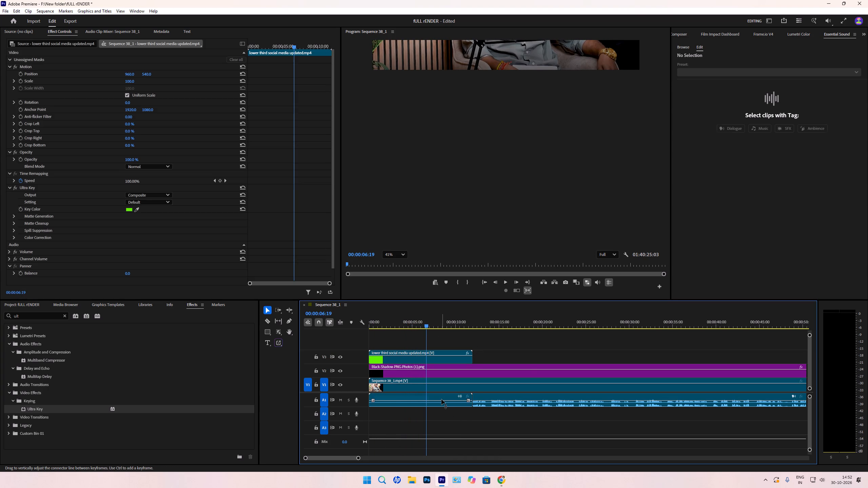
{"action": "key", "text": "ctrl+l"}
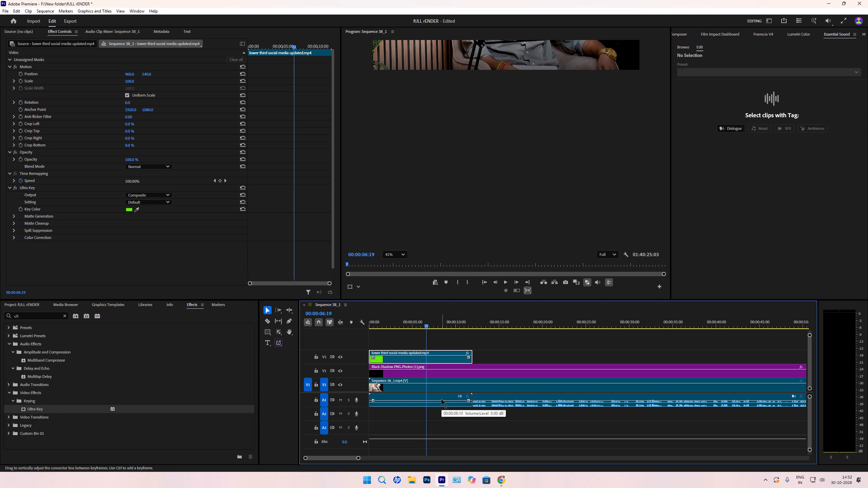
Delete the lower third clip's unlinked audio from A1.
{"action": "left_click", "coordinate": [441, 399]}
{"action": "key", "text": "Delete"}
Extend the start of the main clip's audio on A1 back to the beginning of the sequence and play it.
{"action": "left_click_drag", "start_coordinate": [471, 402], "coordinate": [455, 402]}
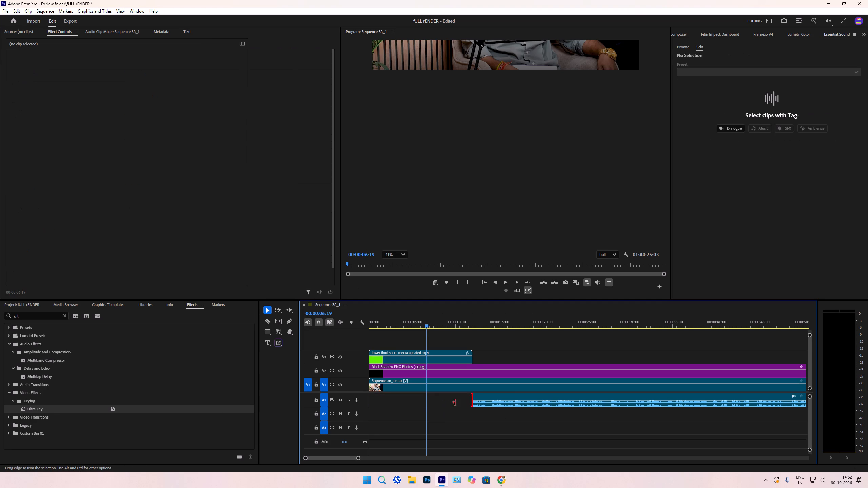
{"action": "left_click_drag", "start_coordinate": [455, 402], "coordinate": [221, 419]}
{"action": "left_click", "coordinate": [376, 402]}
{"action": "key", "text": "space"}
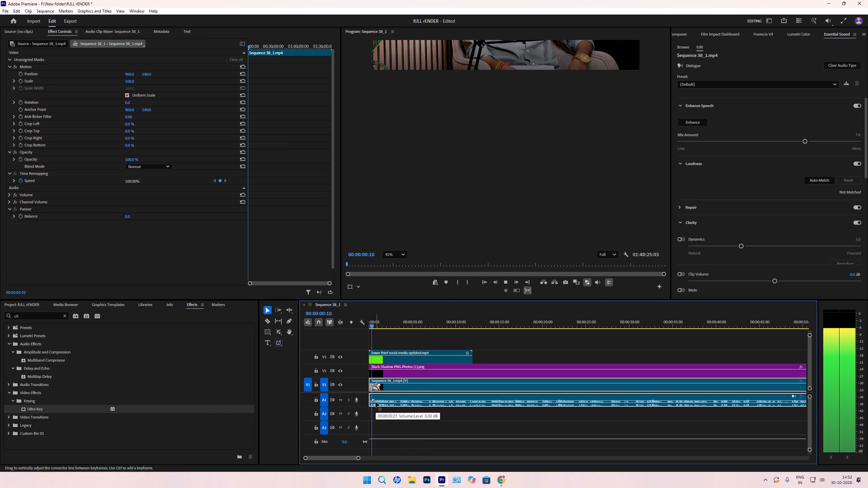
Set the blend mode of the black shadow image on V2 to Darken.
{"action": "left_click", "coordinate": [396, 371]}
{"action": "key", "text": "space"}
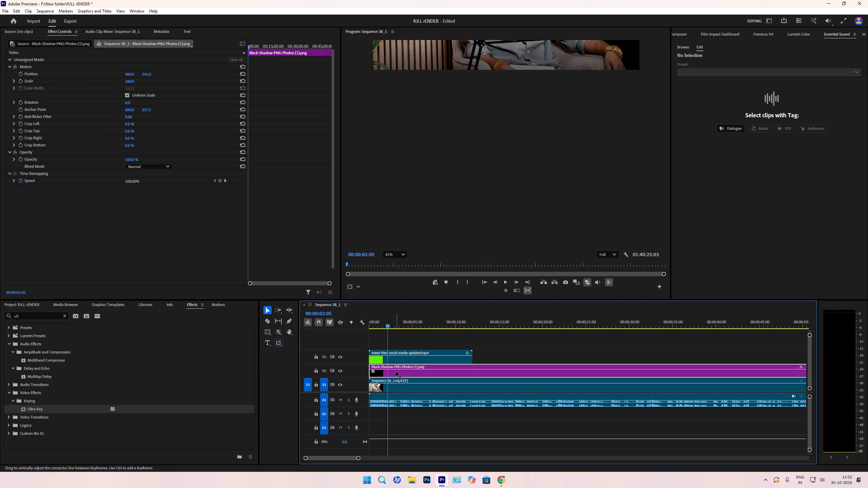
{"action": "left_click", "coordinate": [58, 75]}
{"action": "middle_click_drag", "start_coordinate": [481, 98], "coordinate": [481, 116]}
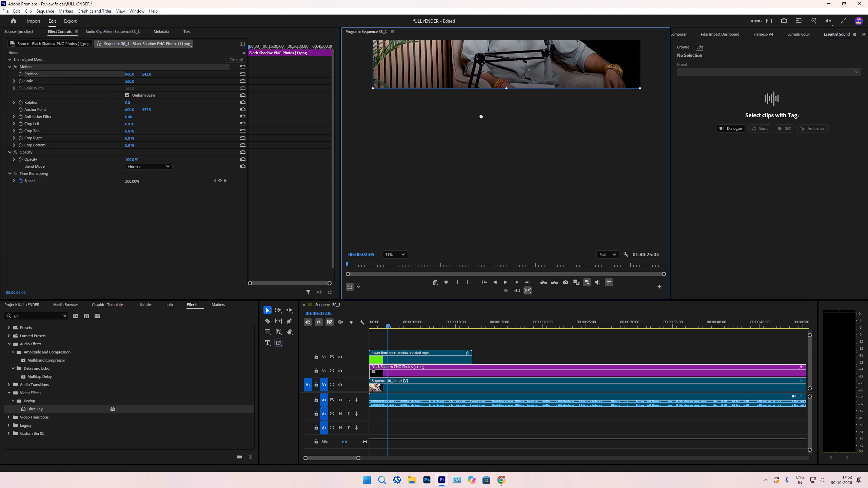
{"action": "middle_click_drag", "start_coordinate": [481, 116], "coordinate": [481, 116]}
{"action": "left_click", "coordinate": [152, 168]}
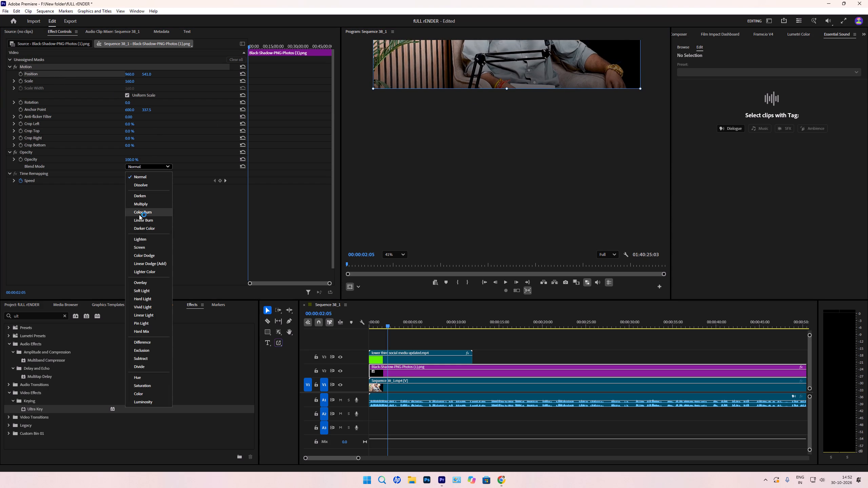
{"action": "left_click", "coordinate": [134, 193]}
Apply Fill frame to the lower third social media clip on V3.
{"action": "left_click", "coordinate": [500, 157]}
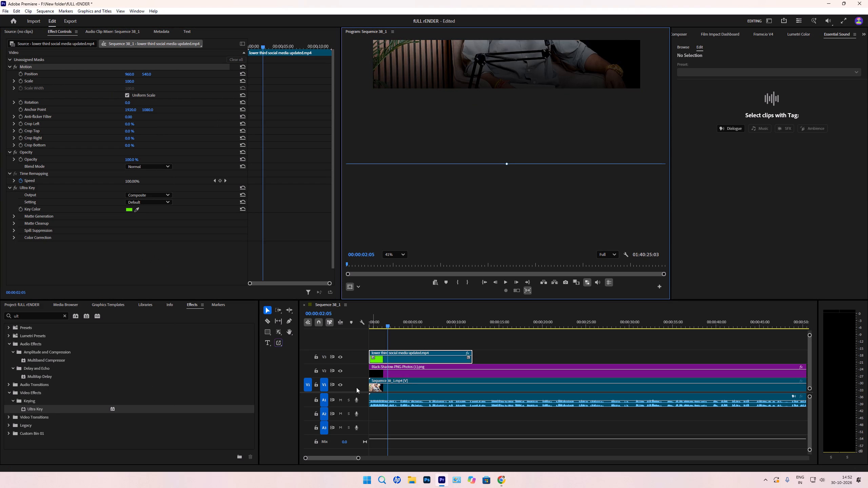
{"action": "right_click", "coordinate": [400, 351]}
{"action": "left_click", "coordinate": [422, 285]}
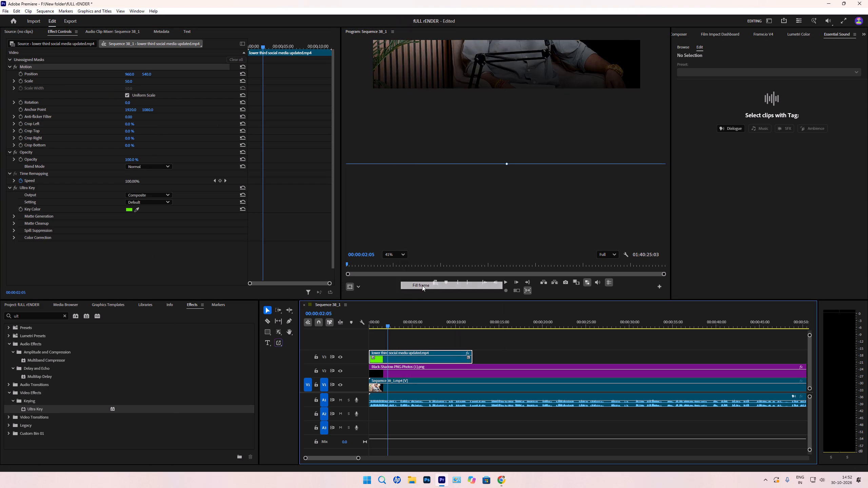
Play back the keyed lower third over the shadow and examine its placement in the frame at different magnifications.
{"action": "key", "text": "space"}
{"action": "scroll", "coordinate": [473, 98], "scroll_direction": "down", "scroll_amount": 4}
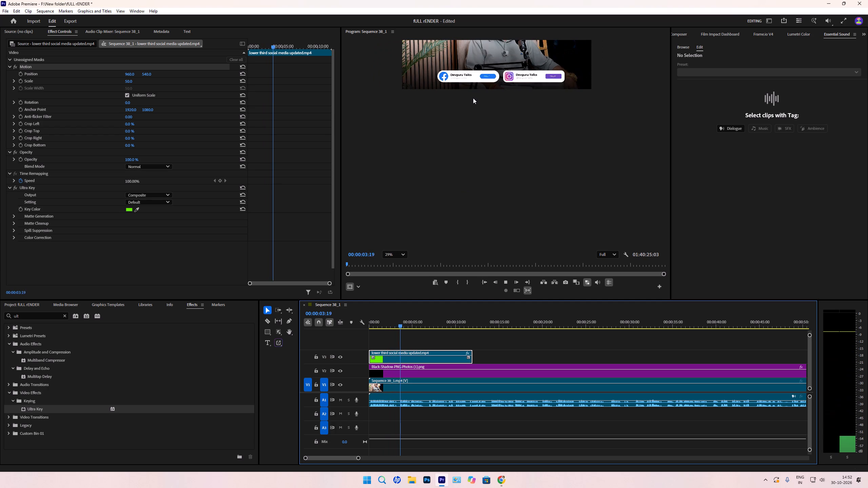
{"action": "middle_click_drag", "start_coordinate": [494, 64], "coordinate": [461, 284]}
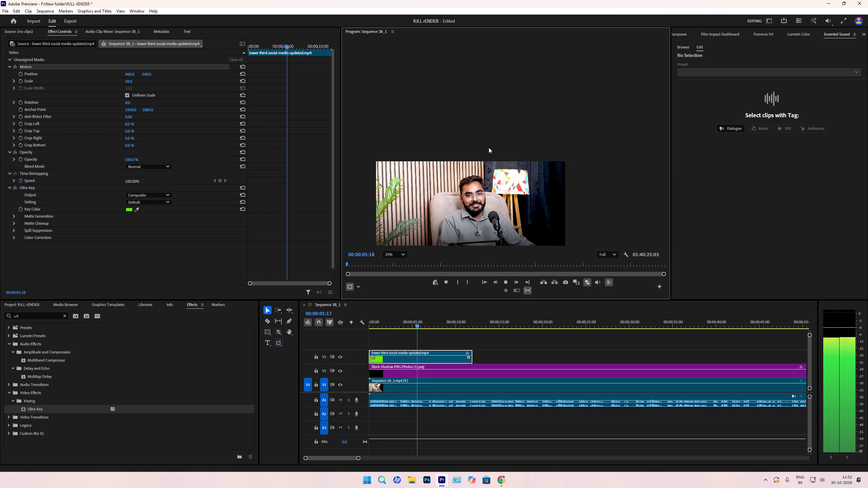
{"action": "scroll", "coordinate": [489, 147], "scroll_direction": "down", "scroll_amount": 16}
{"action": "middle_click_drag", "start_coordinate": [460, 243], "coordinate": [487, 84]}
{"action": "scroll", "coordinate": [485, 114], "scroll_direction": "up", "scroll_amount": 9}
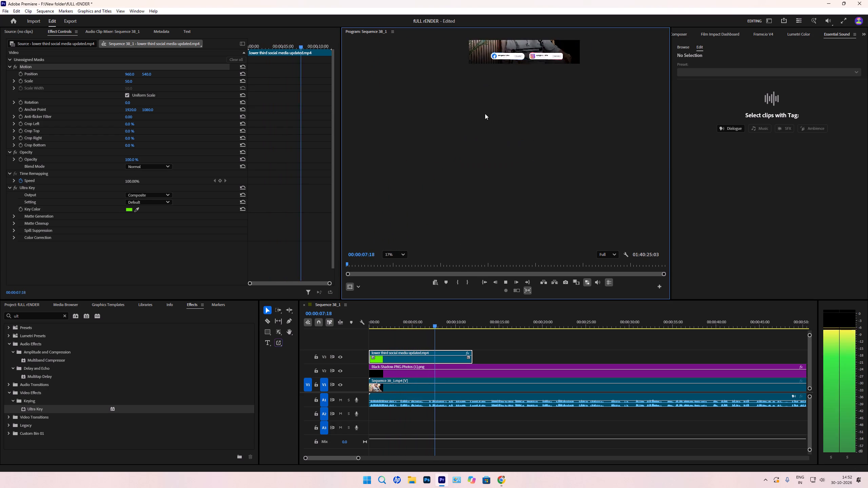
{"action": "scroll", "coordinate": [485, 114], "scroll_direction": "up", "scroll_amount": 4}
{"action": "middle_click_drag", "start_coordinate": [548, 121], "coordinate": [514, 136]}
{"action": "middle_click_drag", "start_coordinate": [530, 129], "coordinate": [484, 142]}
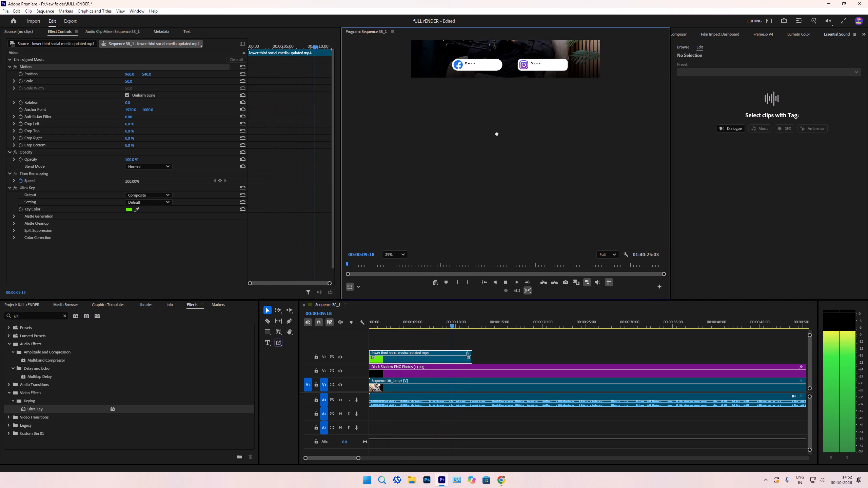
{"action": "middle_click_drag", "start_coordinate": [497, 133], "coordinate": [497, 122]}
{"action": "scroll", "coordinate": [537, 82], "scroll_direction": "up", "scroll_amount": 3}
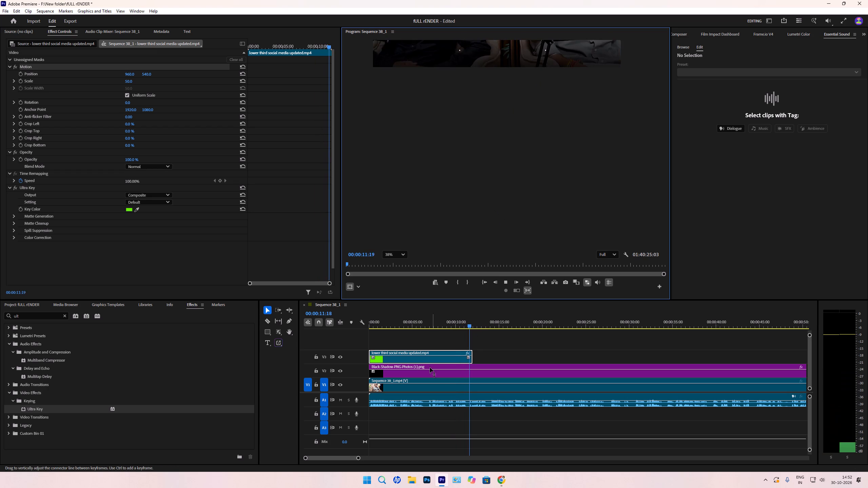
Move the lower third clip on V3 to start at about 14 seconds and play it back at its new position.
{"action": "key", "text": "Up"}
{"action": "left_click_drag", "start_coordinate": [420, 364], "coordinate": [545, 357]}
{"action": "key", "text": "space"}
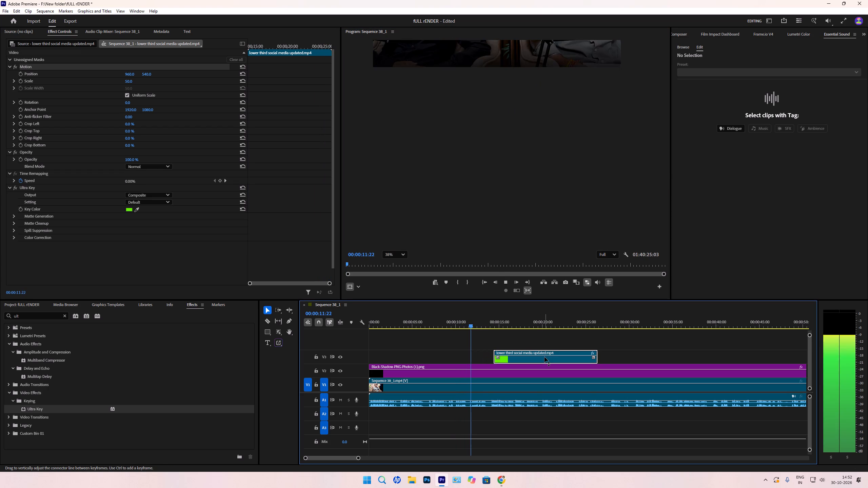
{"action": "scroll", "coordinate": [470, 355], "scroll_direction": "down", "scroll_amount": 2}
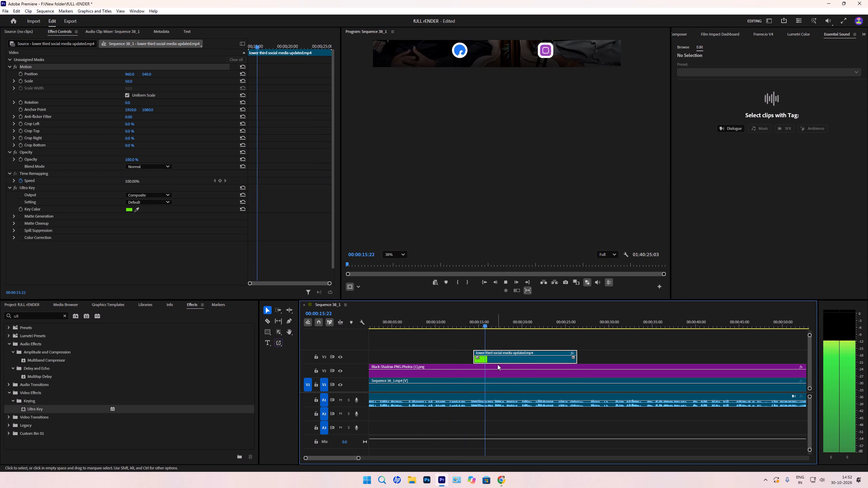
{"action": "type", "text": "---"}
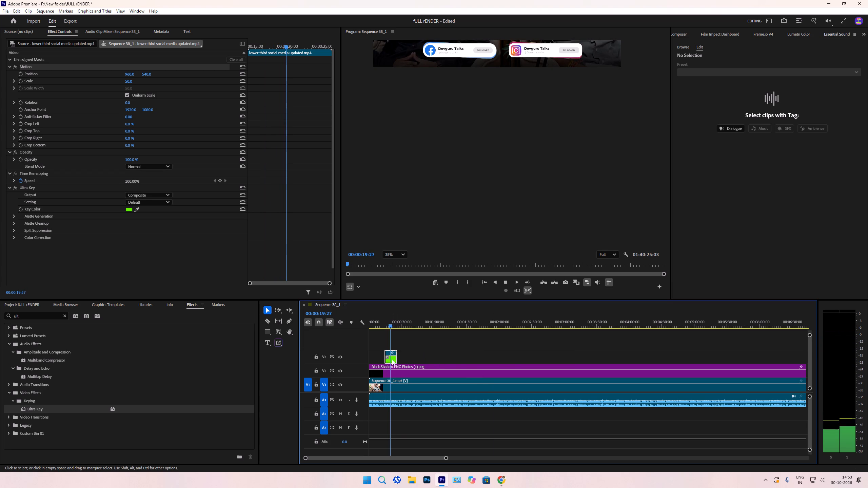
{"action": "left_click", "coordinate": [391, 324]}
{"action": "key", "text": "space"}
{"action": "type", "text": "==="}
{"action": "left_click", "coordinate": [514, 319]}
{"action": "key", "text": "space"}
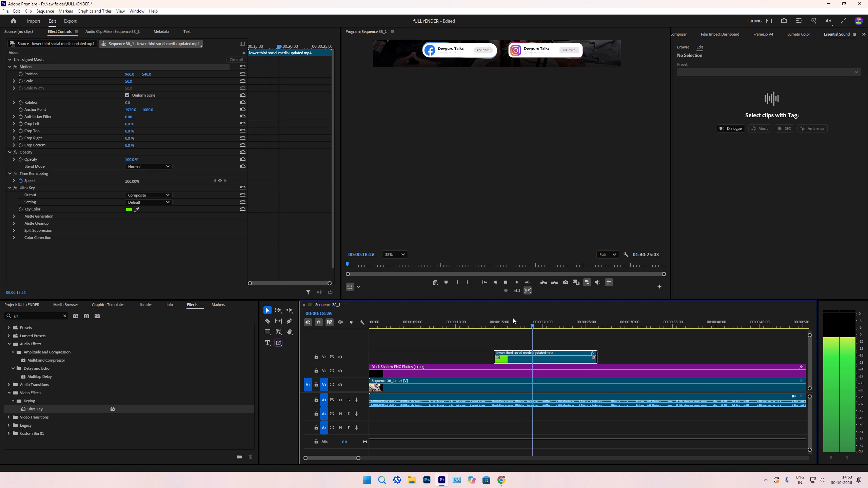
Duplicate the lower third clip along V3 so the copy starts at about 1 minute 3 seconds.
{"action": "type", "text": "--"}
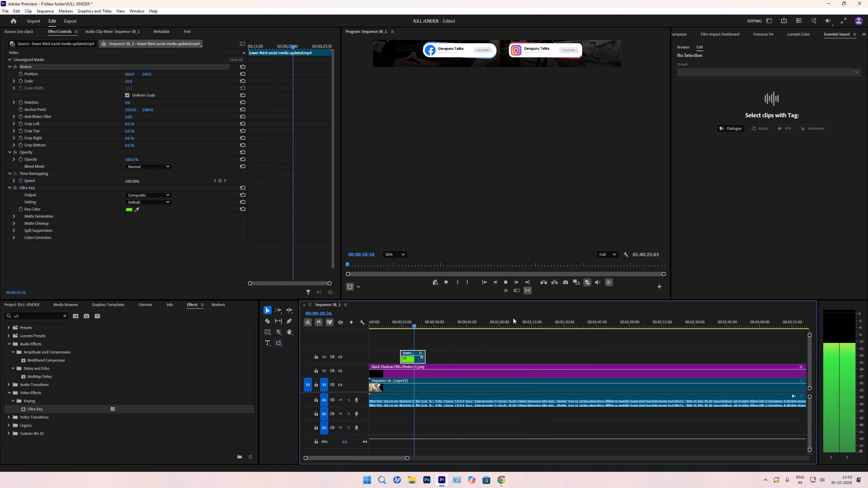
{"action": "left_click_drag", "start_coordinate": [411, 353], "coordinate": [517, 356]}
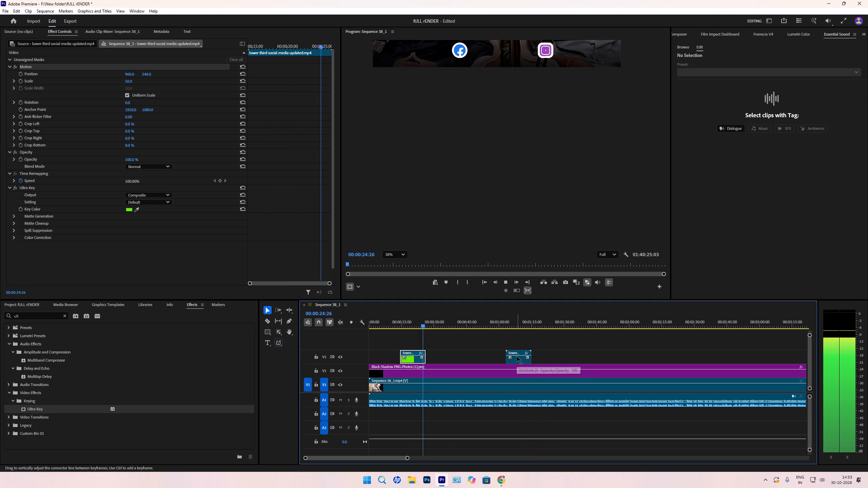
Duplicate both lower third clips together further along V3, with the first copy starting at about 2 minutes 10 seconds.
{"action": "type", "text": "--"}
{"action": "left_click_drag", "start_coordinate": [448, 351], "coordinate": [395, 351]}
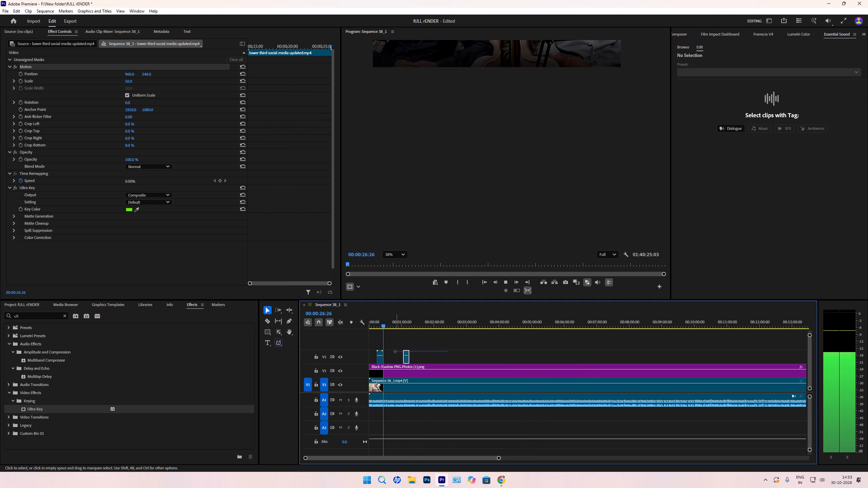
{"action": "left_click_drag", "start_coordinate": [395, 351], "coordinate": [381, 355]}
{"action": "left_click_drag", "start_coordinate": [380, 358], "coordinate": [446, 359]}
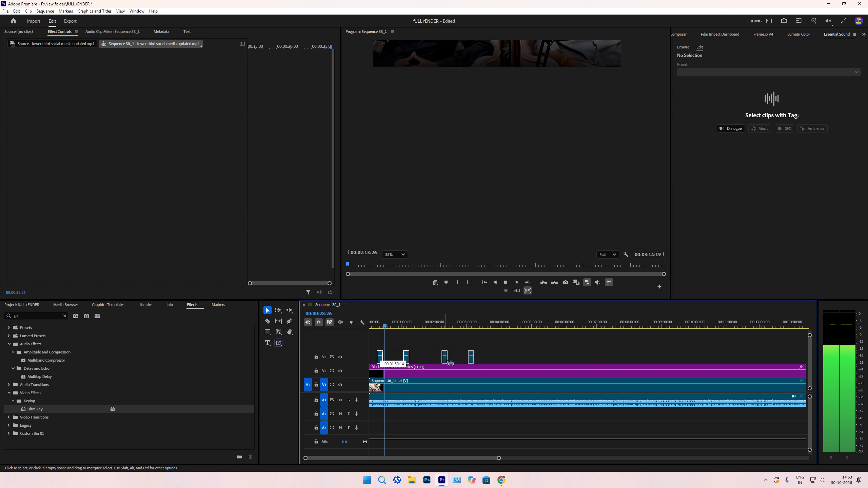
{"action": "left_click_drag", "start_coordinate": [446, 359], "coordinate": [442, 359]}
Duplicate all four lower third clips together along V3, with the first copy starting at about 4 minutes 7 seconds.
{"action": "left_click_drag", "start_coordinate": [498, 354], "coordinate": [371, 356]}
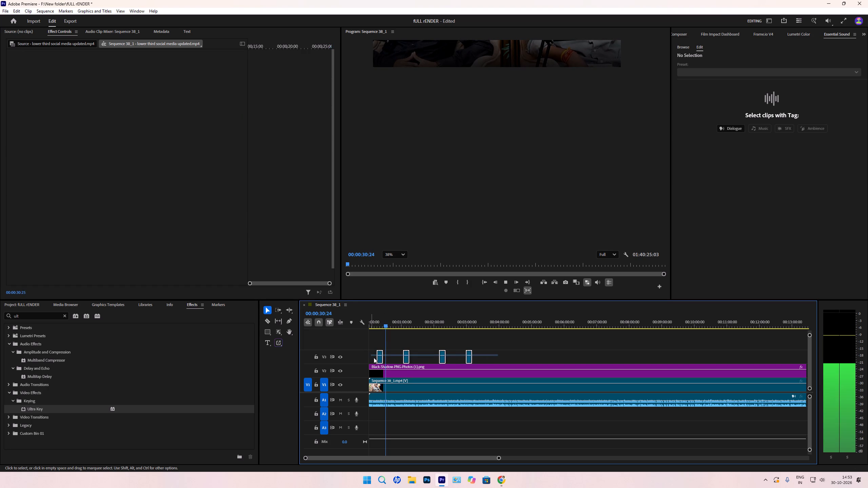
{"action": "left_click_drag", "start_coordinate": [380, 362], "coordinate": [506, 356]}
Select all eight lower third clips on V3 together.
{"action": "left_click_drag", "start_coordinate": [610, 350], "coordinate": [377, 358]}
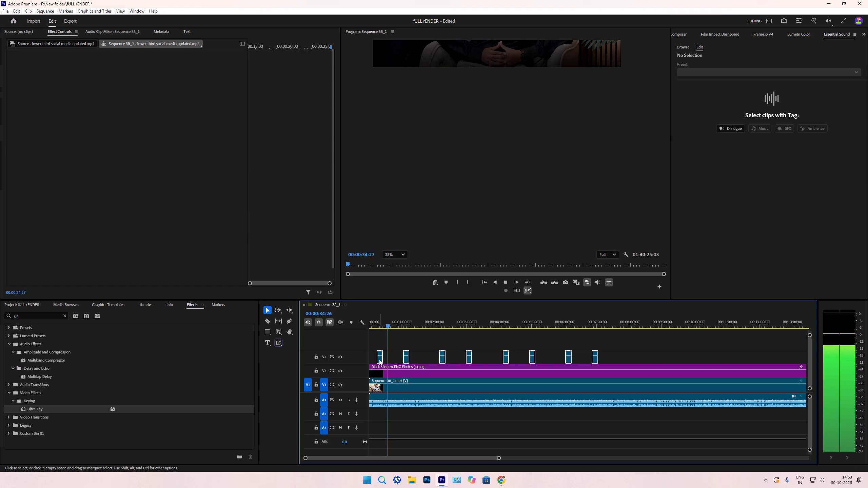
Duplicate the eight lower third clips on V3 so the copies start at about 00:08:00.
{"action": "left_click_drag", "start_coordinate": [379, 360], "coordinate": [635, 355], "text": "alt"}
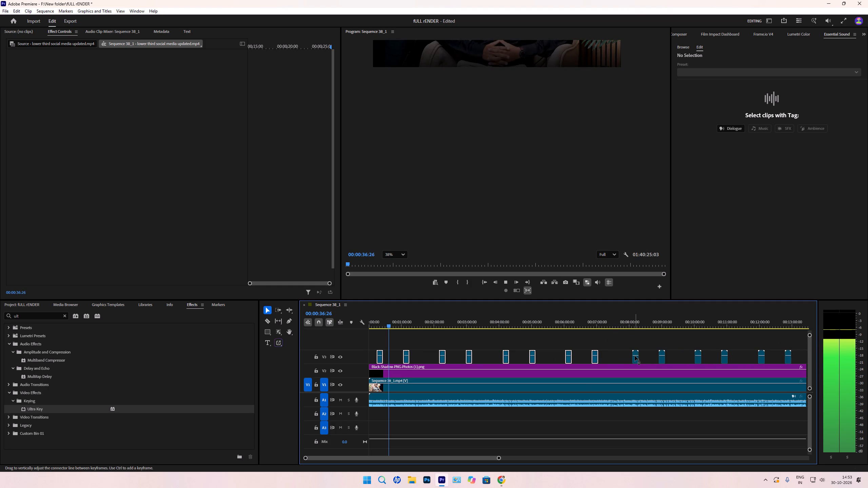
Extend the end of the black shadow image on V2 to the end of the podcast video on V1.
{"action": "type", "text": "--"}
{"action": "scroll", "coordinate": [640, 353], "scroll_direction": "down", "scroll_amount": 3}
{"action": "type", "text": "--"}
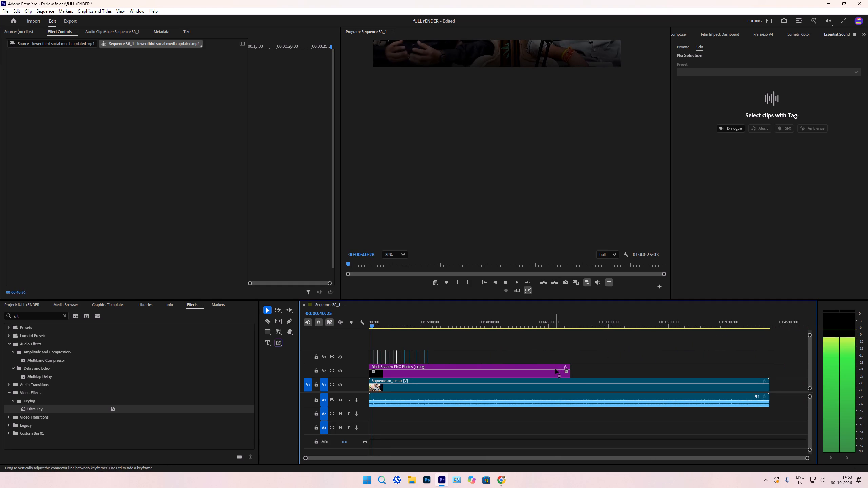
{"action": "left_click_drag", "start_coordinate": [575, 368], "coordinate": [777, 375]}
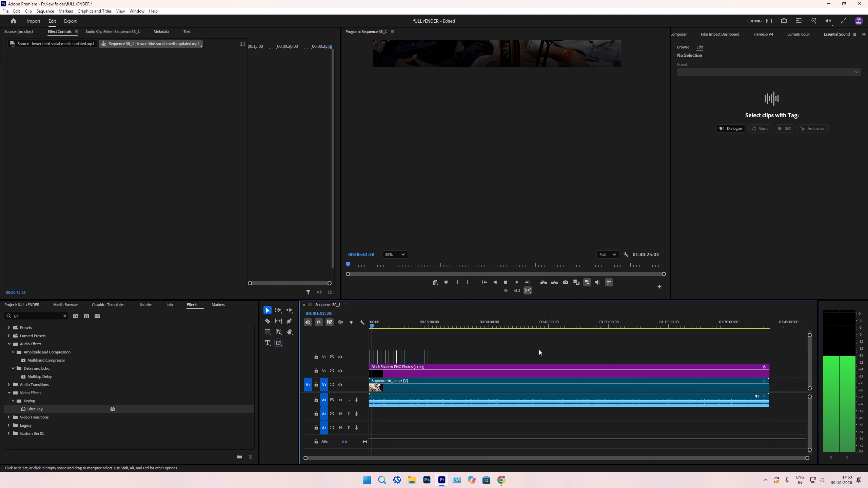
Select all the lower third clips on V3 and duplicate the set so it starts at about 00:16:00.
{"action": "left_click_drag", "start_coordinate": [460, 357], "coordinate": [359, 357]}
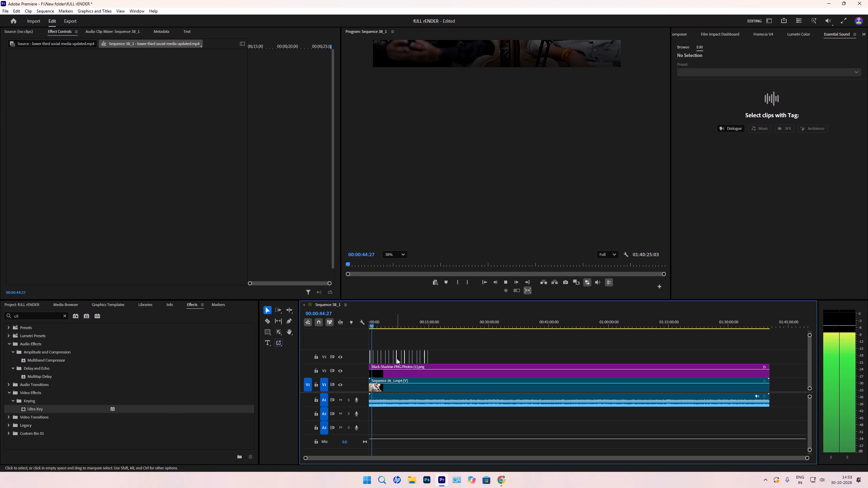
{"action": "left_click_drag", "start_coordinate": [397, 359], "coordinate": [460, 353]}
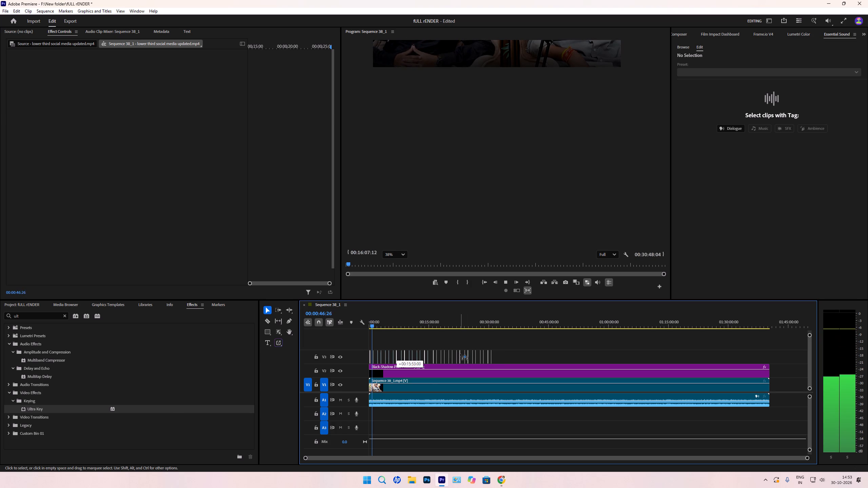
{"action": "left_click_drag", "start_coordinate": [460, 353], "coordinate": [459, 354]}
Delete all lower third clips on V3 except the first two.
{"action": "left_click_drag", "start_coordinate": [514, 353], "coordinate": [375, 344]}
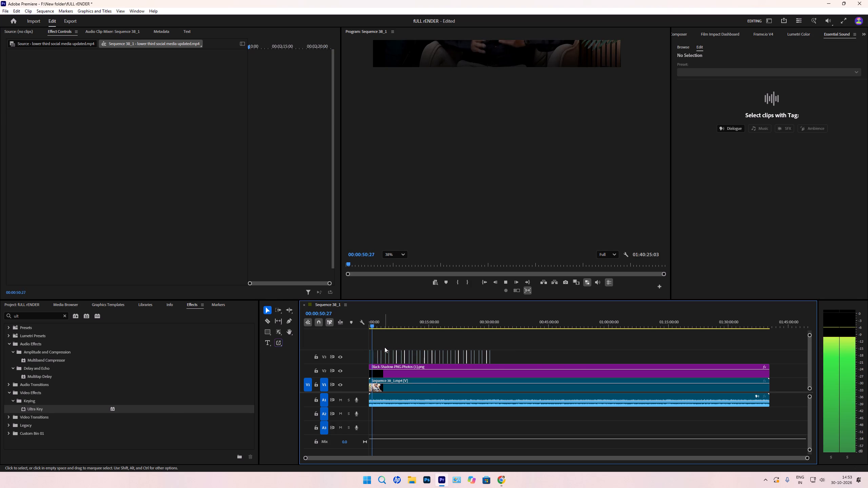
{"action": "key", "text": "equal"}
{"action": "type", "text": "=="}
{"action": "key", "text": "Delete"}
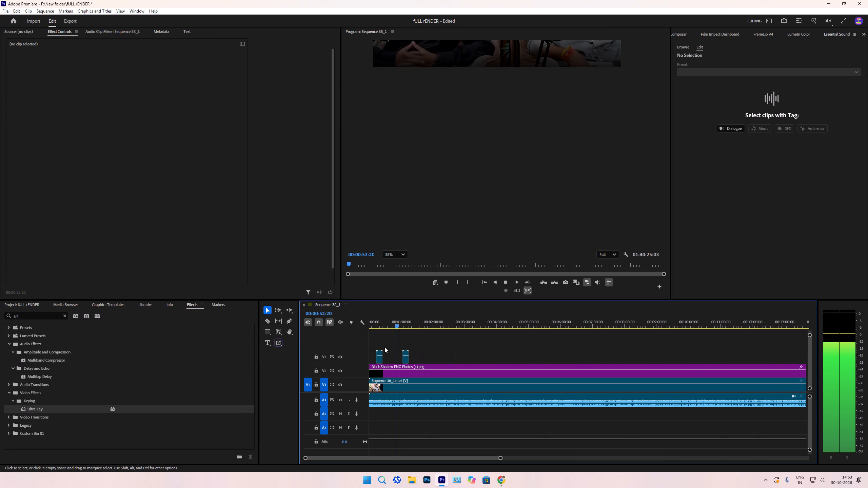
Play the section between the first two lower thirds and inspect the picture at different preview zoom levels.
{"action": "scroll", "coordinate": [396, 354], "scroll_direction": "up", "scroll_amount": 4}
{"action": "left_click_drag", "start_coordinate": [452, 353], "coordinate": [401, 352]}
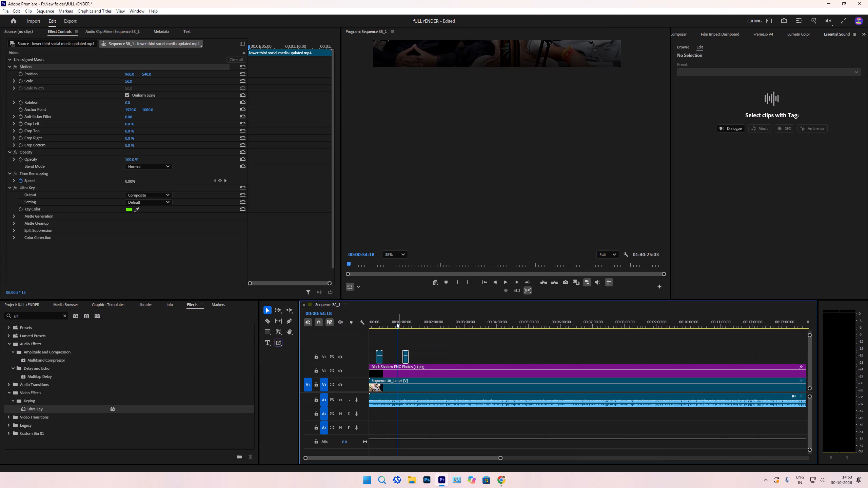
{"action": "left_click", "coordinate": [396, 323]}
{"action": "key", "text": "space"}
{"action": "middle_click_drag", "start_coordinate": [444, 97], "coordinate": [441, 109]}
{"action": "scroll", "coordinate": [441, 109], "scroll_direction": "up", "scroll_amount": 1}
{"action": "scroll", "coordinate": [442, 106], "scroll_direction": "down", "scroll_amount": 17}
{"action": "middle_click_drag", "start_coordinate": [475, 81], "coordinate": [480, 49]}
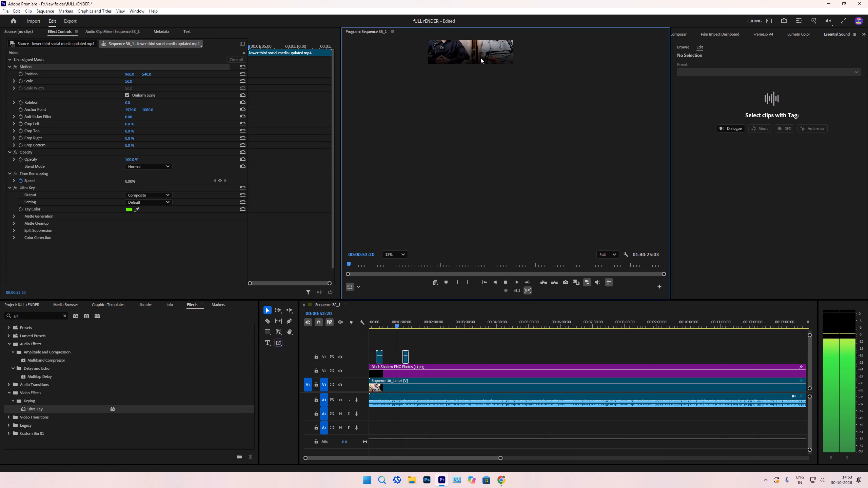
{"action": "scroll", "coordinate": [480, 59], "scroll_direction": "up", "scroll_amount": 14}
{"action": "left_click", "coordinate": [428, 347]}
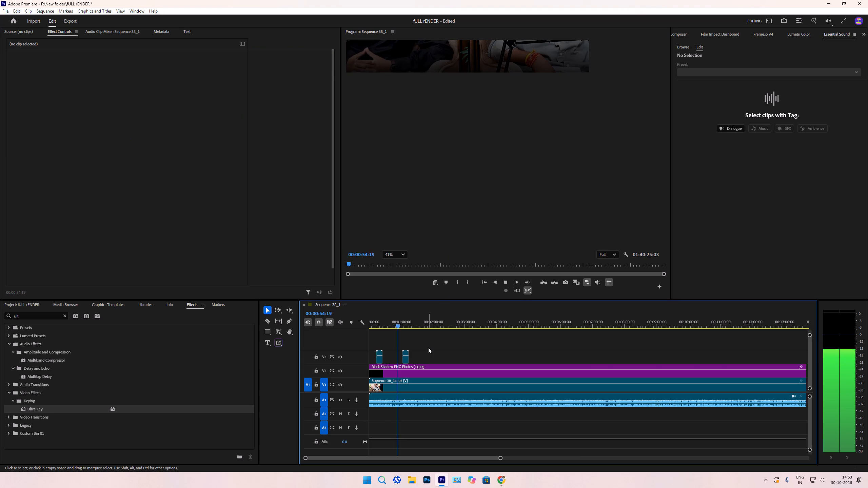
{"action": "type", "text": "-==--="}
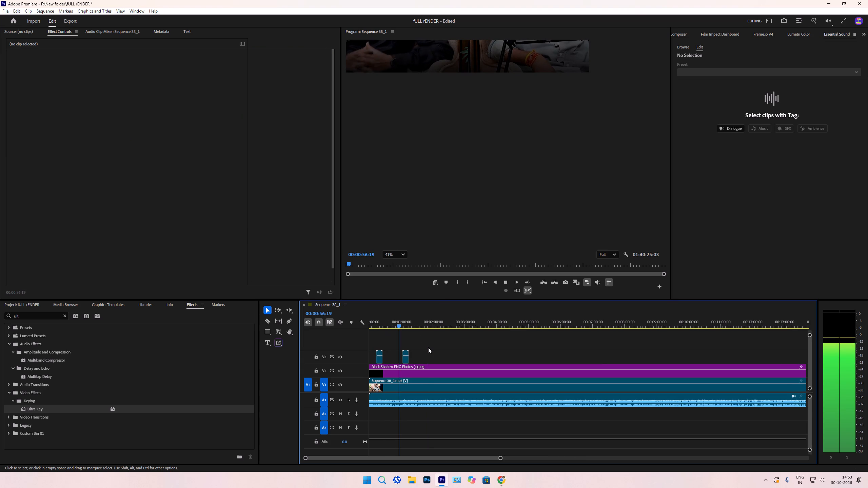
{"action": "scroll", "coordinate": [428, 348], "scroll_direction": "up", "scroll_amount": 7}
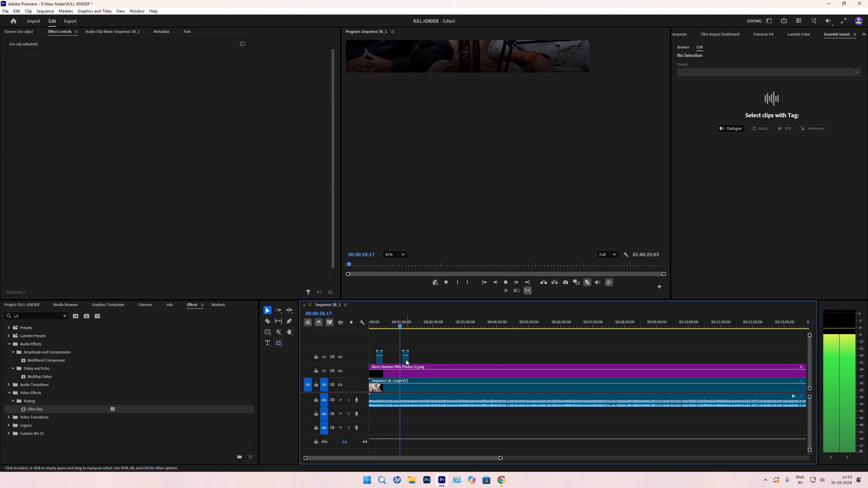
Move the second lower third clip on V3 so it starts at about 00:01:35, and resume playback.
{"action": "left_click_drag", "start_coordinate": [405, 360], "coordinate": [422, 359]}
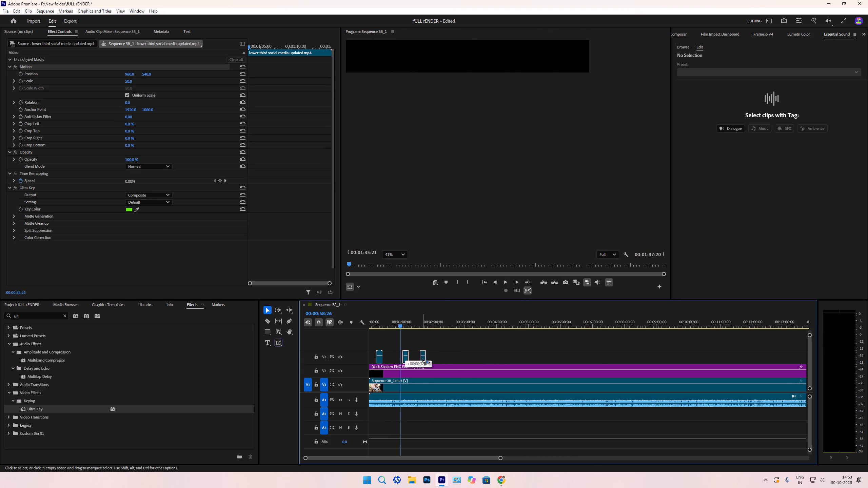
{"action": "left_click_drag", "start_coordinate": [422, 359], "coordinate": [422, 359]}
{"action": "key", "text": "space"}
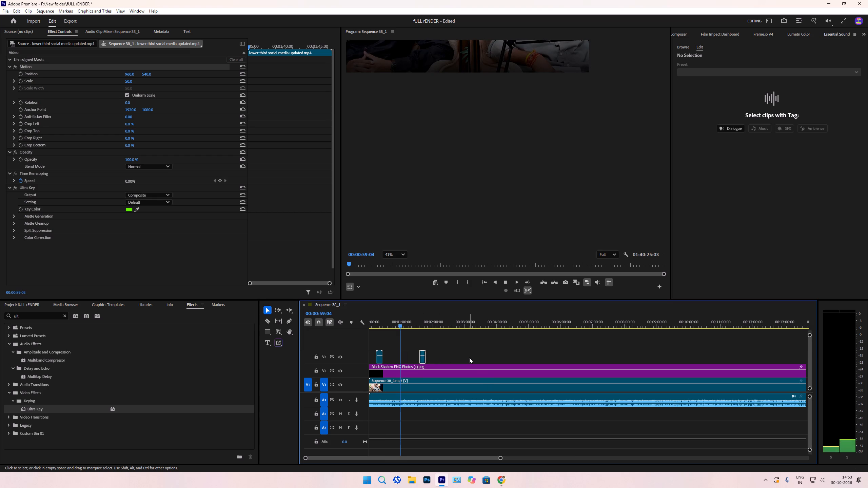
Select both lower third clips on V3 and duplicate the pair so it starts at about 00:03:00.
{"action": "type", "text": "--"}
{"action": "left_click_drag", "start_coordinate": [436, 361], "coordinate": [366, 353]}
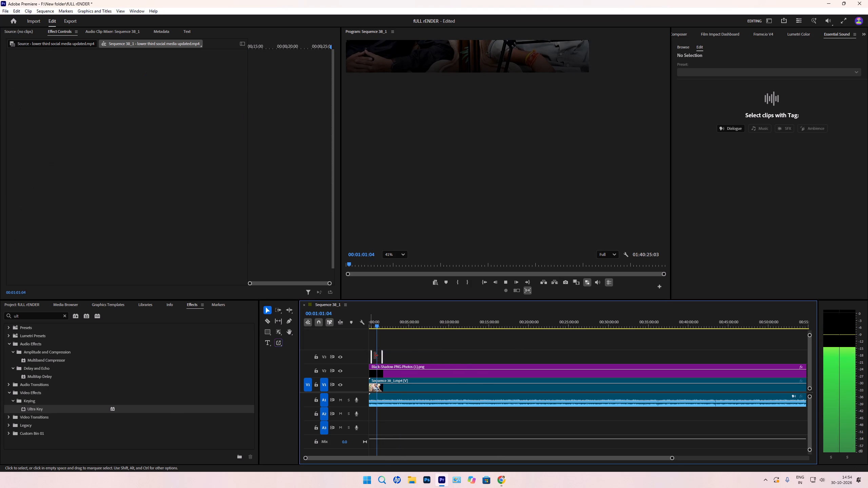
{"action": "left_click_drag", "start_coordinate": [371, 355], "coordinate": [389, 358]}
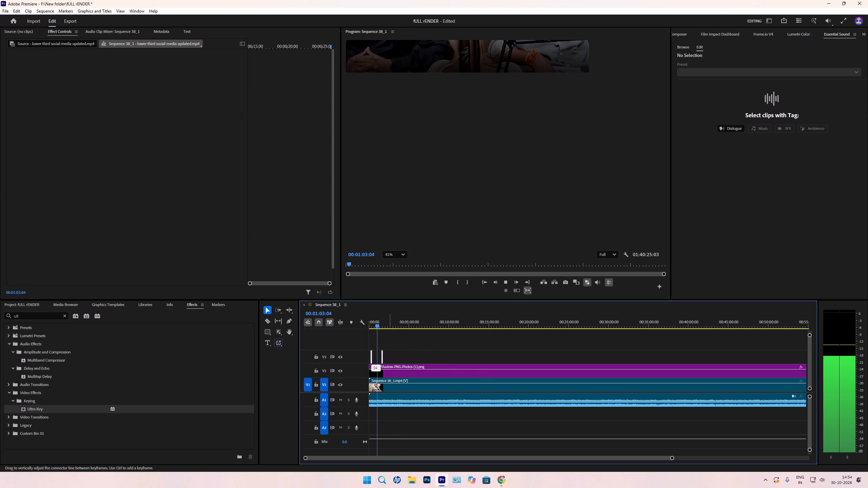
{"action": "left_click_drag", "start_coordinate": [389, 358], "coordinate": [391, 331]}
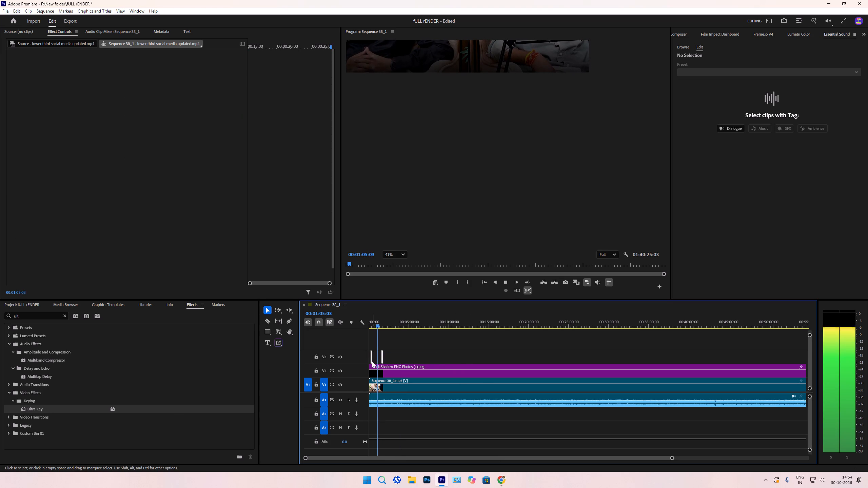
{"action": "left_click_drag", "start_coordinate": [371, 360], "coordinate": [394, 359], "text": "alt"}
Select the four lower third clips on V3 and duplicate them so the copies start at about 00:06:00.
{"action": "left_click_drag", "start_coordinate": [422, 357], "coordinate": [372, 354]}
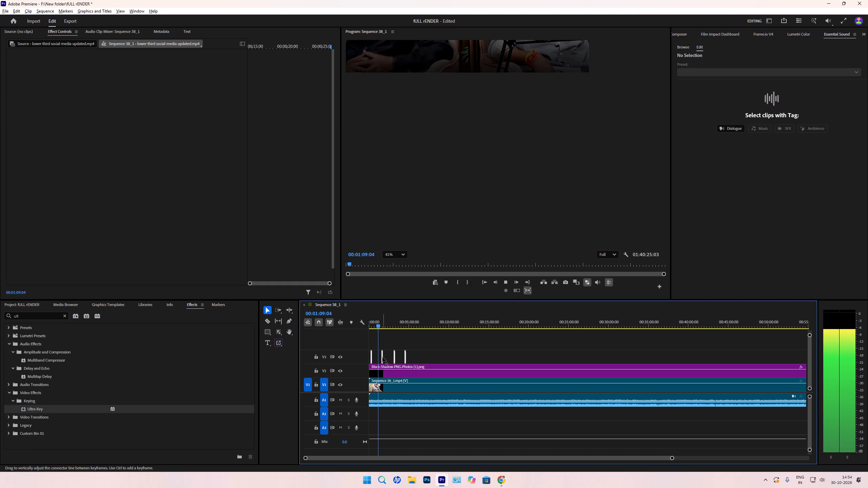
{"action": "left_click_drag", "start_coordinate": [382, 357], "coordinate": [383, 345], "text": "alt"}
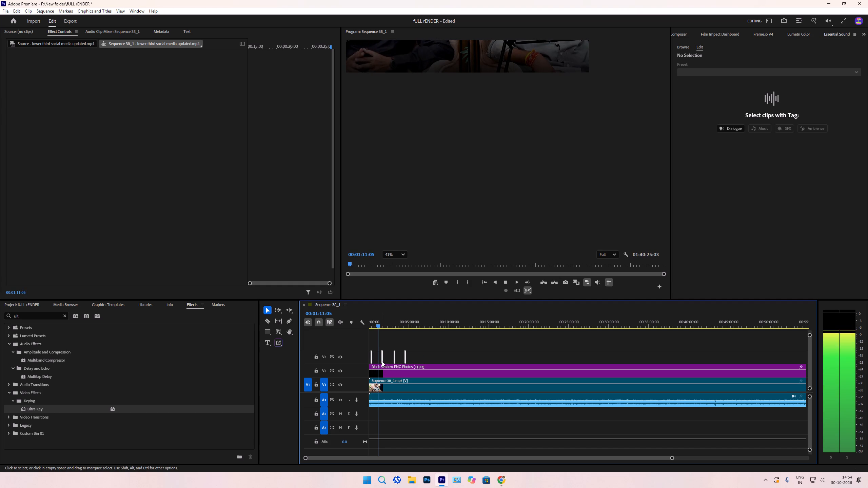
{"action": "left_click_drag", "start_coordinate": [382, 361], "coordinate": [430, 361]}
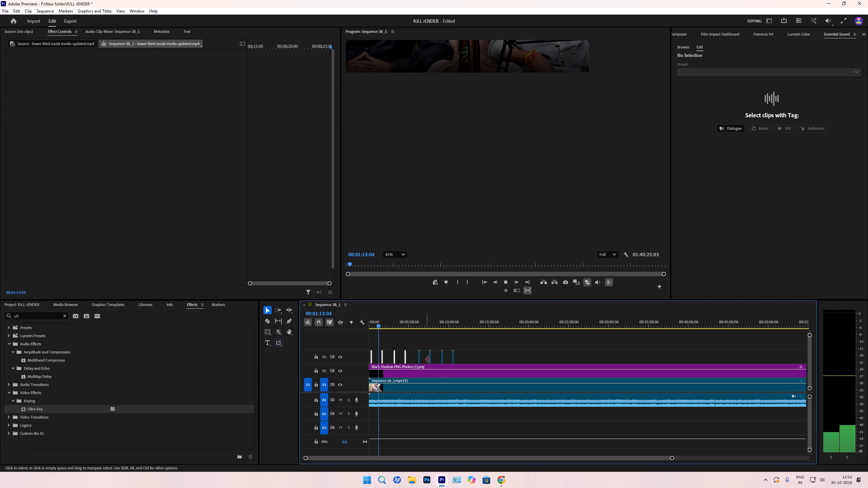
Select all eight lower third clips on V3 and duplicate the set after the existing ones at about 00:12:00.
{"action": "scroll", "coordinate": [461, 357], "scroll_direction": "up", "scroll_amount": 9}
{"action": "left_click_drag", "start_coordinate": [475, 355], "coordinate": [359, 346]}
{"action": "left_click_drag", "start_coordinate": [473, 341], "coordinate": [374, 356]}
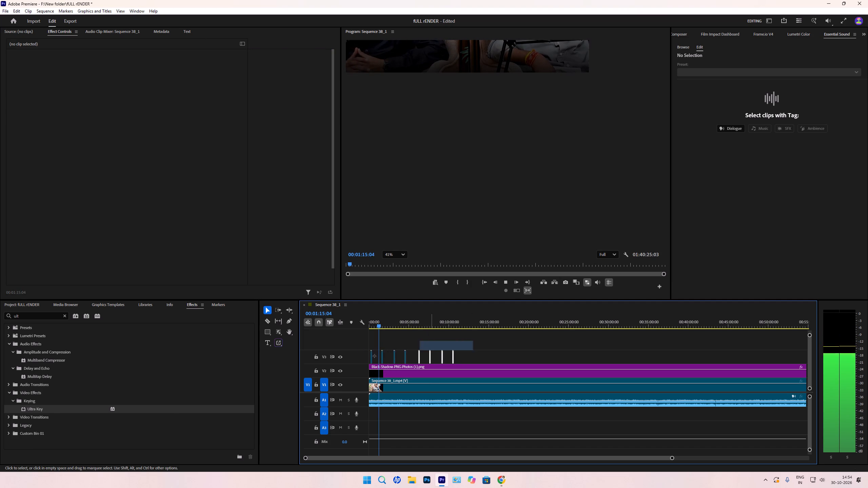
{"action": "left_click_drag", "start_coordinate": [374, 356], "coordinate": [336, 359]}
{"action": "left_click_drag", "start_coordinate": [372, 357], "coordinate": [413, 327]}
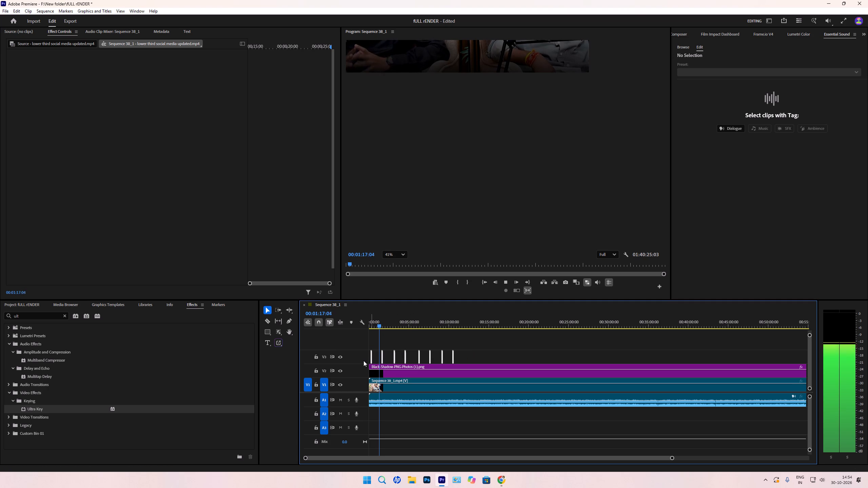
{"action": "left_click_drag", "start_coordinate": [371, 361], "coordinate": [470, 357]}
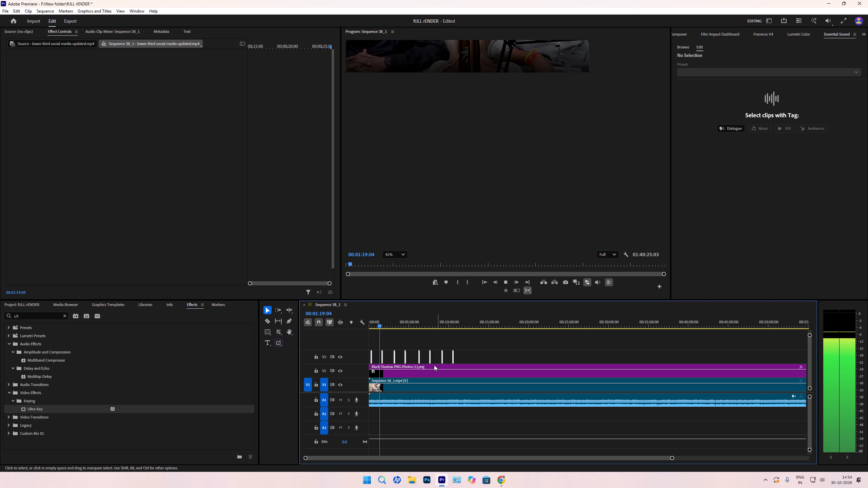
{"action": "left_click_drag", "start_coordinate": [453, 360], "coordinate": [550, 354]}
Select the lower third clips on V3 and duplicate the set repeatedly until V3 is covered to the end of the sequence.
{"action": "left_click_drag", "start_coordinate": [577, 357], "coordinate": [359, 359]}
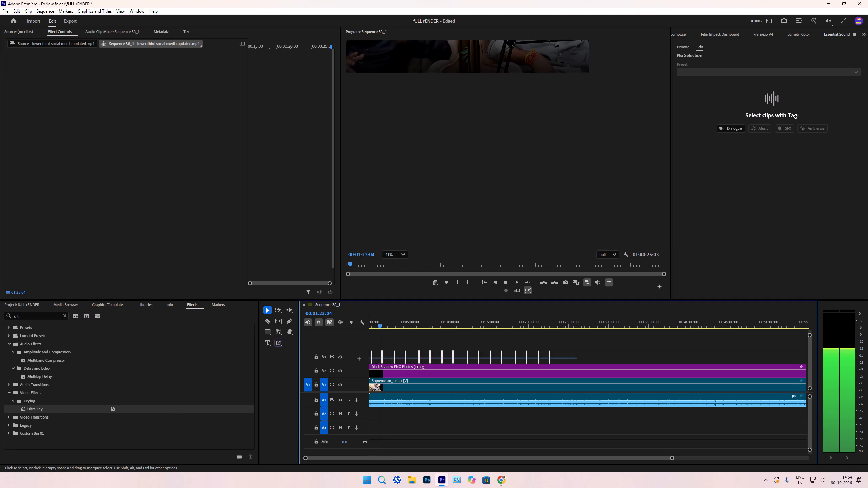
Select all lower third clips on V3 and duplicate the set so the copies start at about 00:25:00.
{"action": "left_click_drag", "start_coordinate": [359, 359], "coordinate": [359, 358]}
{"action": "left_click_drag", "start_coordinate": [371, 361], "coordinate": [506, 359]}
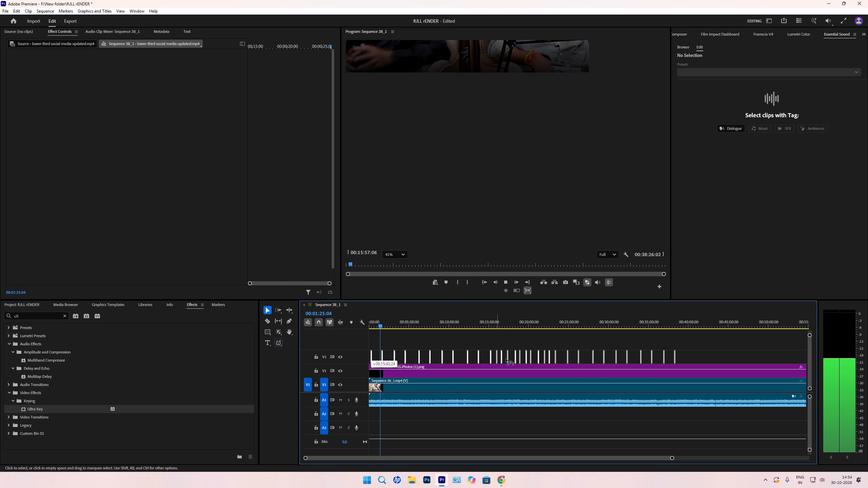
{"action": "left_click_drag", "start_coordinate": [506, 359], "coordinate": [568, 358]}
Select every lower third clip on V3 and duplicate the whole set so the copies start at about 00:50:00.
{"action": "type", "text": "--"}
{"action": "left_click_drag", "start_coordinate": [591, 364], "coordinate": [294, 360]}
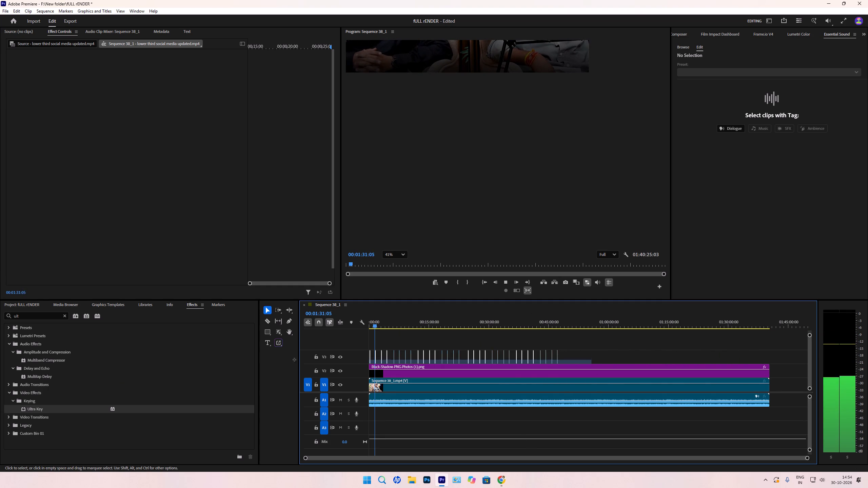
{"action": "left_click_drag", "start_coordinate": [294, 360], "coordinate": [293, 360]}
{"action": "left_click_drag", "start_coordinate": [382, 357], "coordinate": [383, 357]}
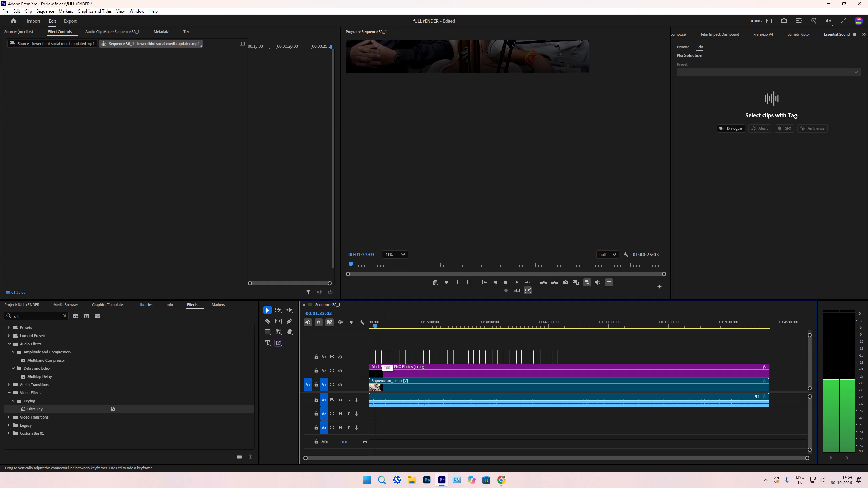
{"action": "left_click_drag", "start_coordinate": [383, 357], "coordinate": [400, 342]}
{"action": "left_click_drag", "start_coordinate": [381, 361], "coordinate": [581, 352]}
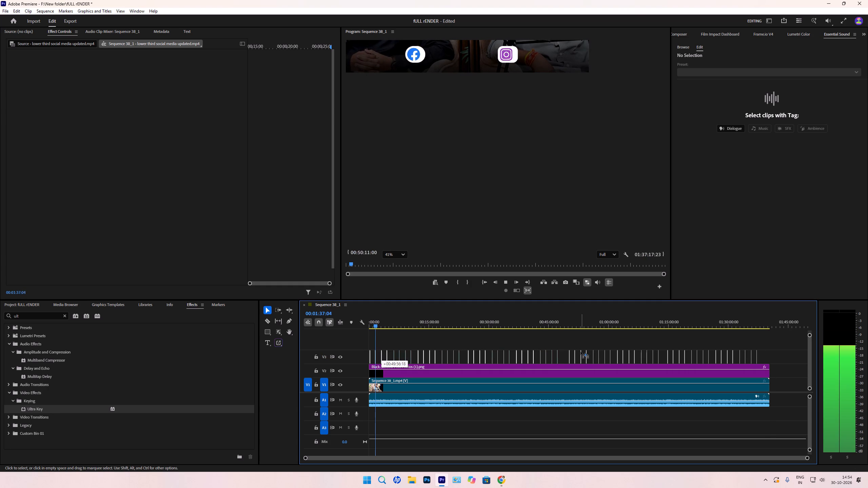
{"action": "left_click_drag", "start_coordinate": [581, 352], "coordinate": [579, 350]}
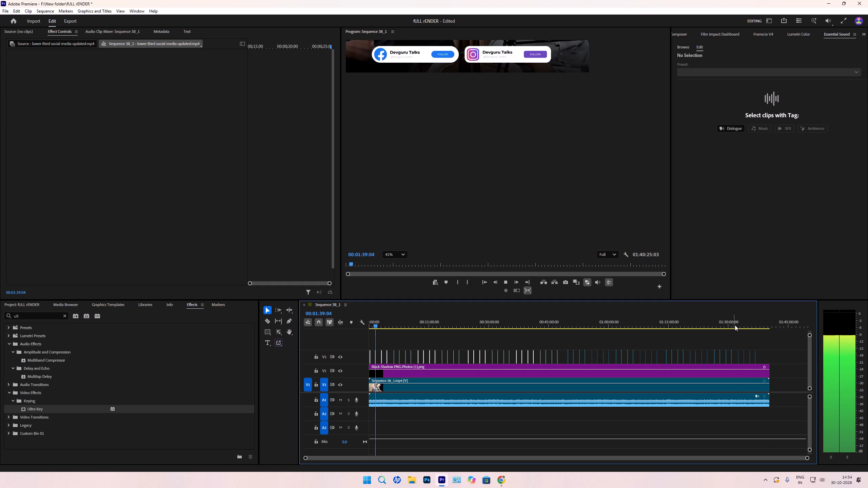
Duplicate the last two lower third clips on V3 so the second copy ends at the end of the podcast video.
{"action": "left_click_drag", "start_coordinate": [736, 325], "coordinate": [756, 330]}
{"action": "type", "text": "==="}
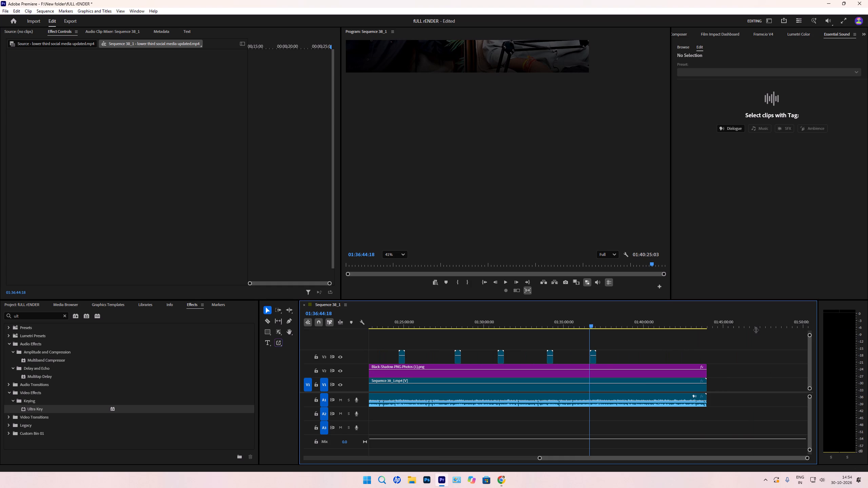
{"action": "left_click_drag", "start_coordinate": [629, 348], "coordinate": [533, 357]}
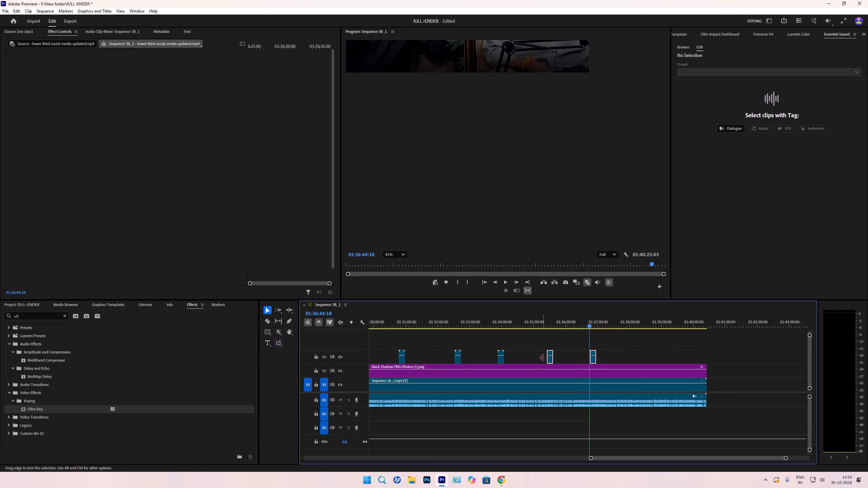
{"action": "left_click_drag", "start_coordinate": [550, 360], "coordinate": [646, 355]}
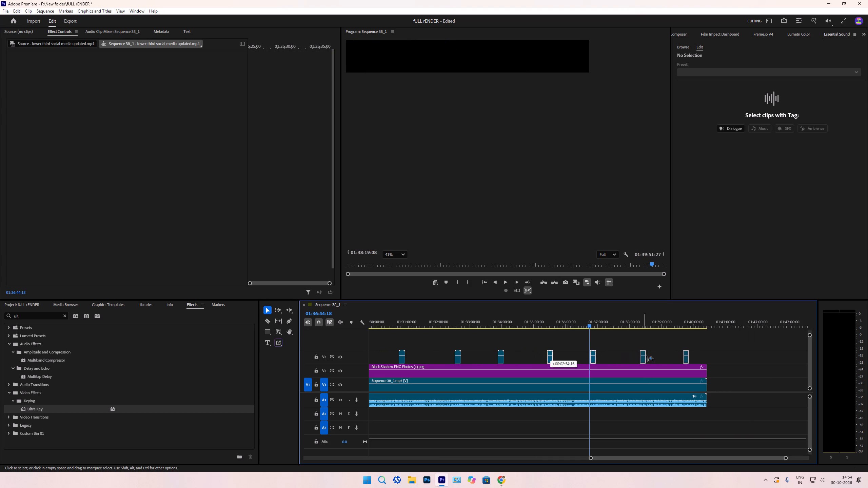
{"action": "left_click_drag", "start_coordinate": [646, 355], "coordinate": [659, 355]}
{"action": "left_click", "coordinate": [622, 348]}
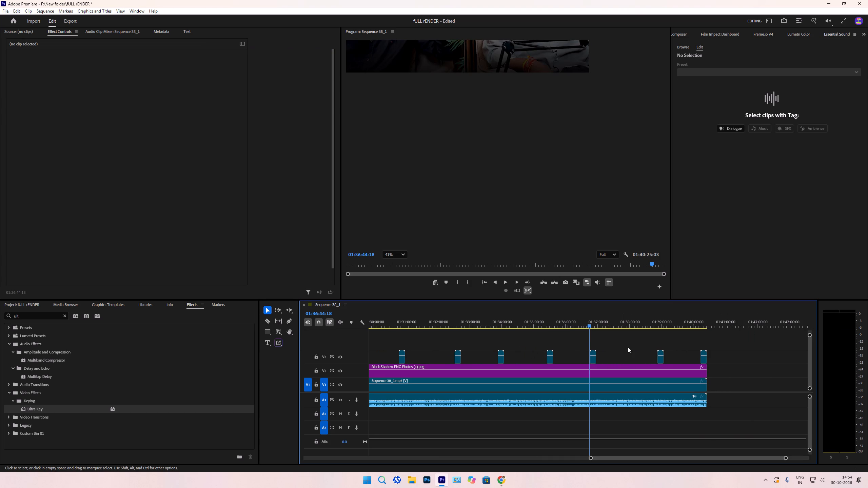
Move the second-to-last lower third clip on V3 earlier, to start at about 01:38:10.
{"action": "left_click_drag", "start_coordinate": [659, 359], "coordinate": [637, 359]}
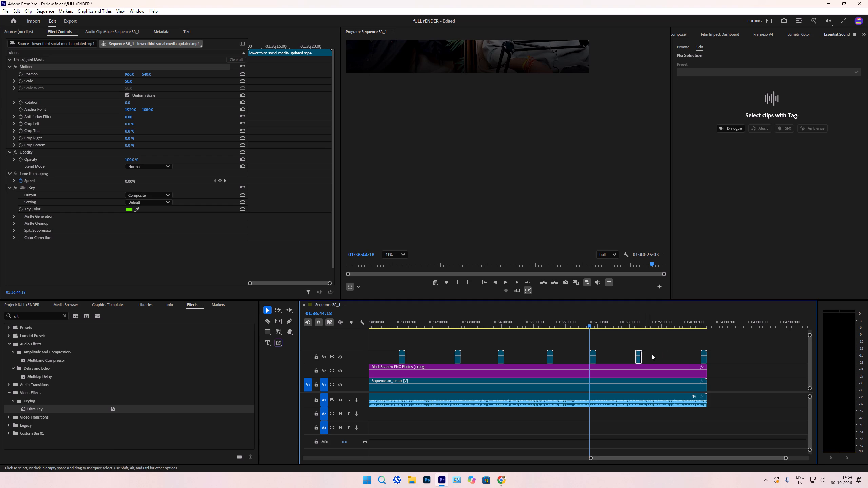
Select the shadow image on V2 together with the podcast video and its audio on V1 and A1.
{"action": "left_click_drag", "start_coordinate": [723, 373], "coordinate": [717, 378]}
Play back the last seconds of the sequence to check the final lower third's timing and look against the end of the video.
{"action": "left_click_drag", "start_coordinate": [717, 378], "coordinate": [698, 389]}
{"action": "left_click", "coordinate": [712, 385]}
{"action": "left_click", "coordinate": [708, 383]}
{"action": "left_click_drag", "start_coordinate": [722, 369], "coordinate": [701, 391]}
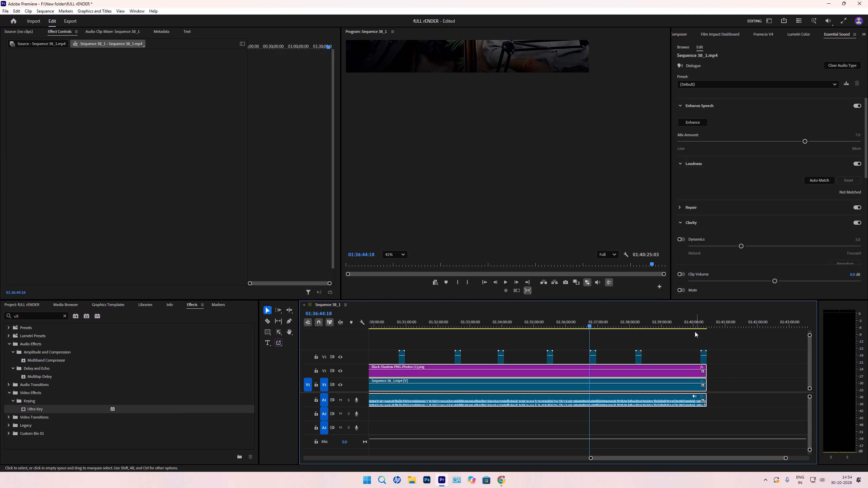
{"action": "left_click_drag", "start_coordinate": [694, 326], "coordinate": [700, 329]}
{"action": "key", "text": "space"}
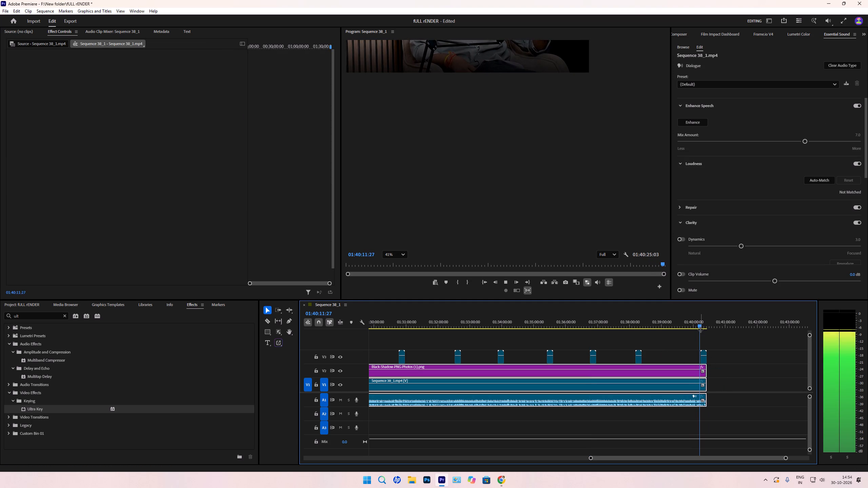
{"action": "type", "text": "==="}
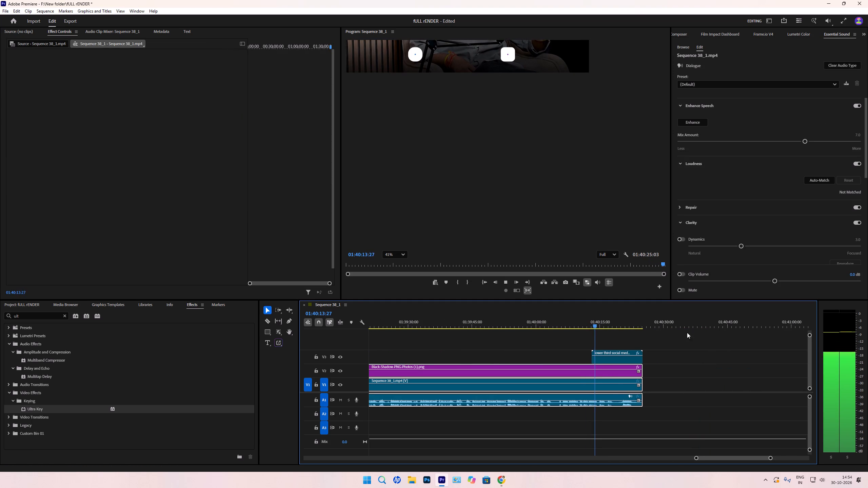
{"action": "left_click_drag", "start_coordinate": [601, 317], "coordinate": [616, 322]}
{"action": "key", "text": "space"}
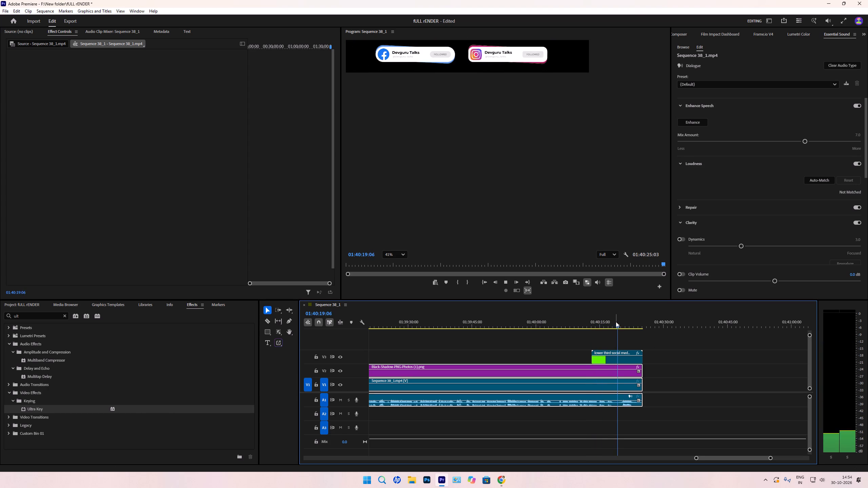
{"action": "scroll", "coordinate": [227, 144], "scroll_direction": "down", "scroll_amount": 9}
{"action": "left_click", "coordinate": [604, 321]}
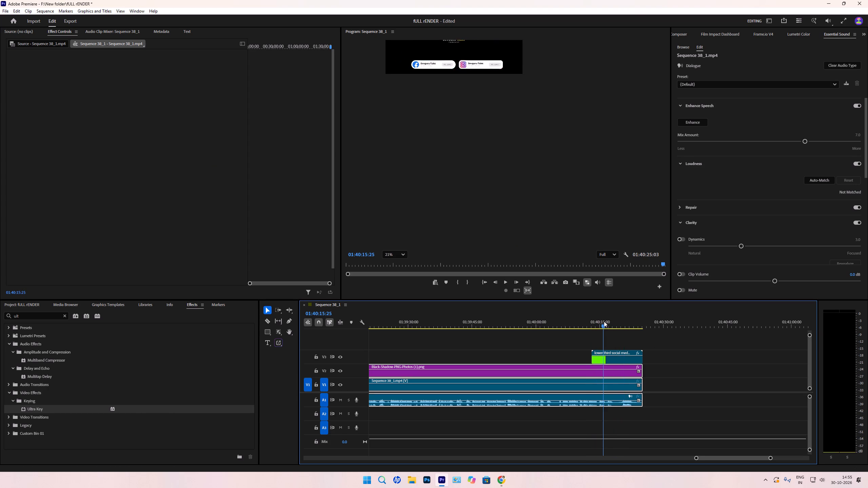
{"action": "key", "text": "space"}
{"action": "middle_click_drag", "start_coordinate": [457, 163], "coordinate": [473, 190]}
{"action": "middle_click_drag", "start_coordinate": [478, 191], "coordinate": [470, 166]}
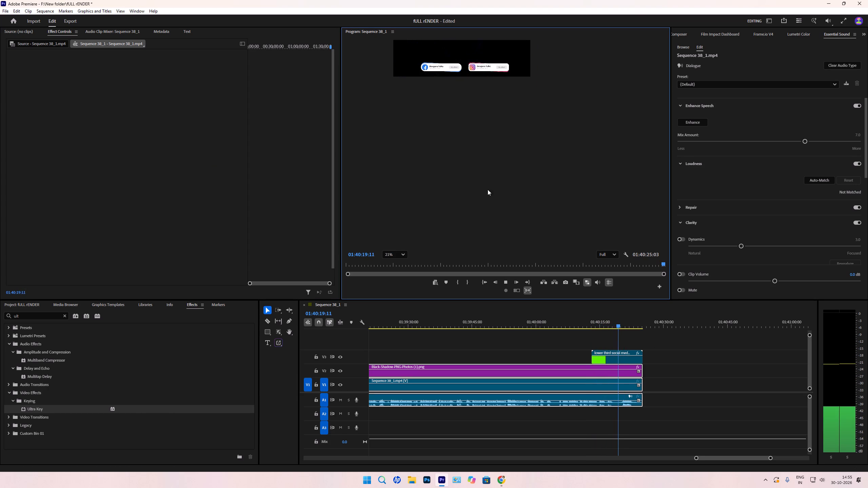
Move the last lower third clip on V3 earlier so it starts at about 01:40:05, and play back the ending.
{"action": "left_click_drag", "start_coordinate": [621, 359], "coordinate": [587, 357]}
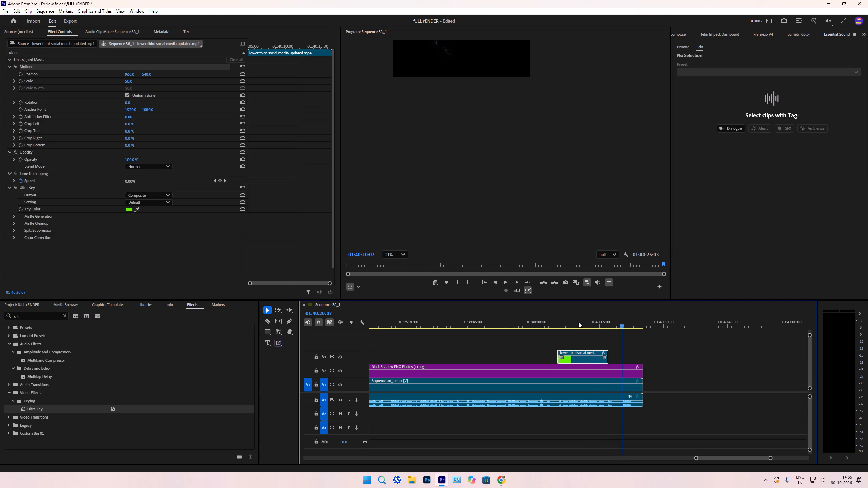
{"action": "left_click_drag", "start_coordinate": [586, 321], "coordinate": [591, 322]}
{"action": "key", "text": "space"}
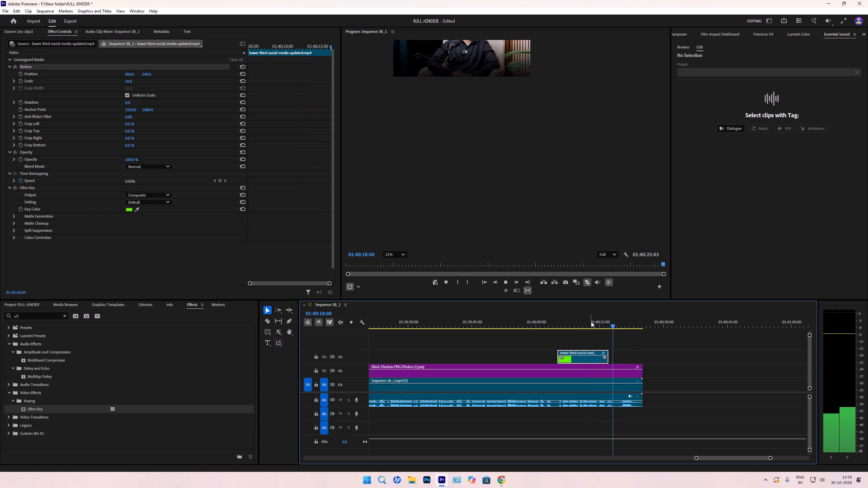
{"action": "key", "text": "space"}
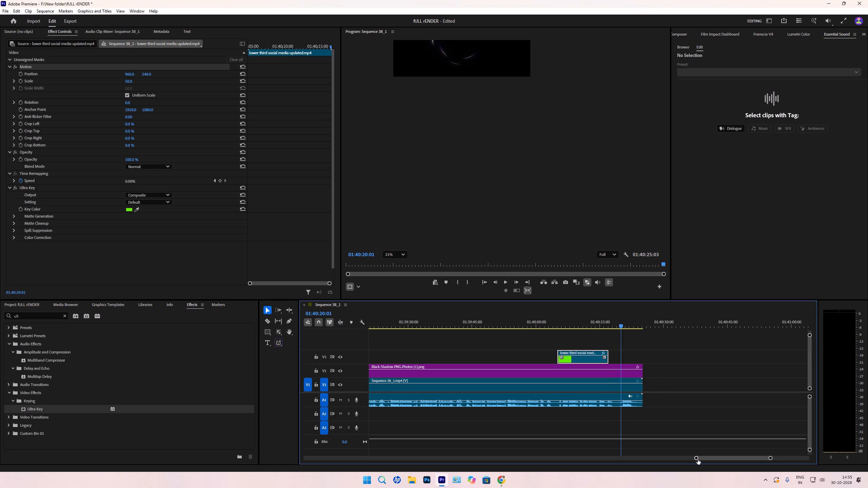
Return the playhead to 00:00:00:00 at the start of the sequence.
{"action": "left_click_drag", "start_coordinate": [698, 460], "coordinate": [243, 468]}
{"action": "left_click_drag", "start_coordinate": [376, 317], "coordinate": [327, 325]}
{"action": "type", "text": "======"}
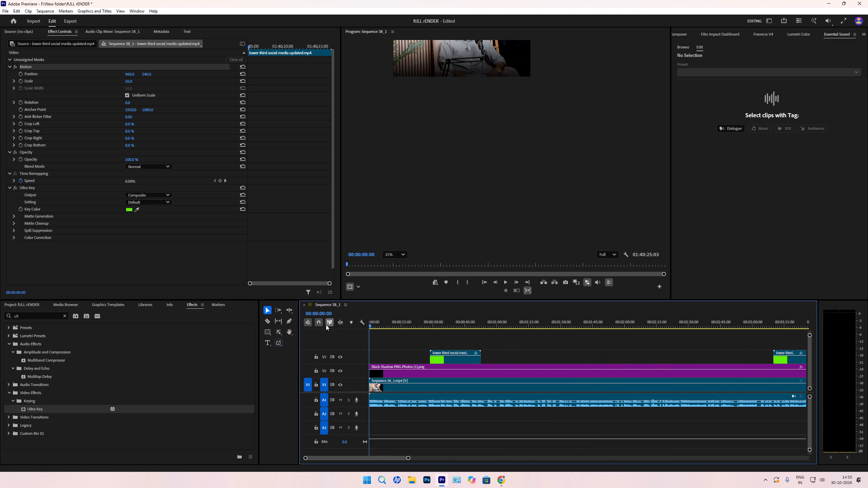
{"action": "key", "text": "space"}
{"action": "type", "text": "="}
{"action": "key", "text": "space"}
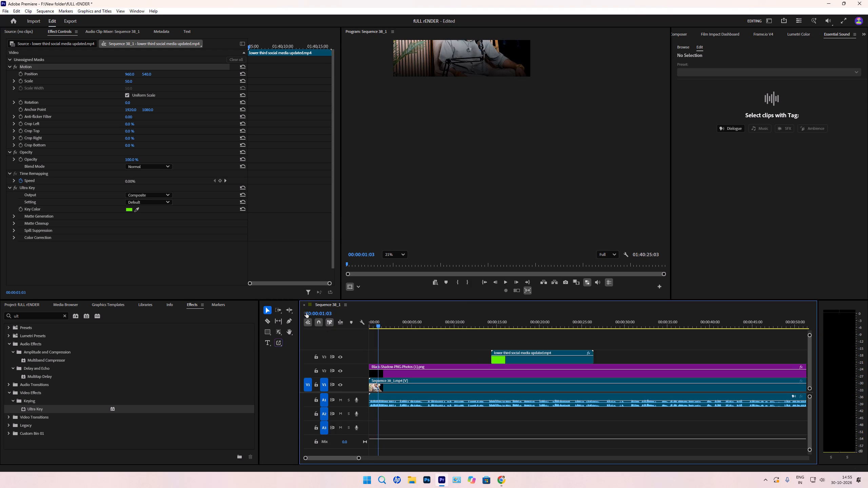
{"action": "left_click_drag", "start_coordinate": [379, 320], "coordinate": [314, 321]}
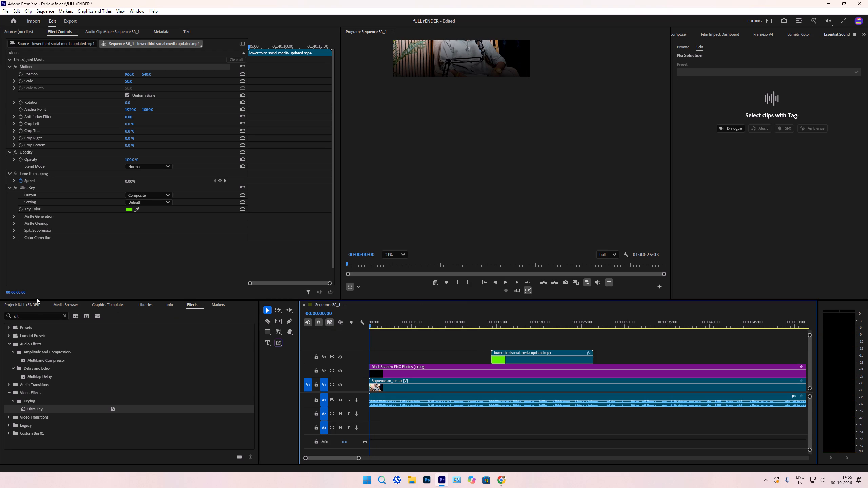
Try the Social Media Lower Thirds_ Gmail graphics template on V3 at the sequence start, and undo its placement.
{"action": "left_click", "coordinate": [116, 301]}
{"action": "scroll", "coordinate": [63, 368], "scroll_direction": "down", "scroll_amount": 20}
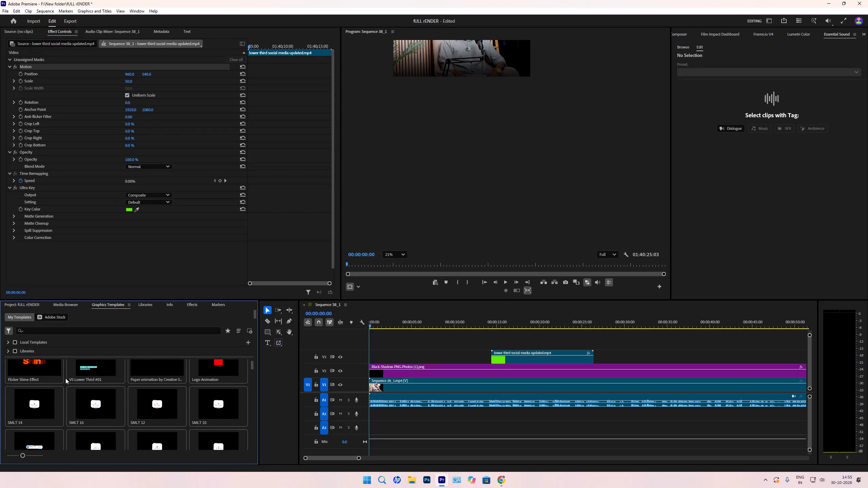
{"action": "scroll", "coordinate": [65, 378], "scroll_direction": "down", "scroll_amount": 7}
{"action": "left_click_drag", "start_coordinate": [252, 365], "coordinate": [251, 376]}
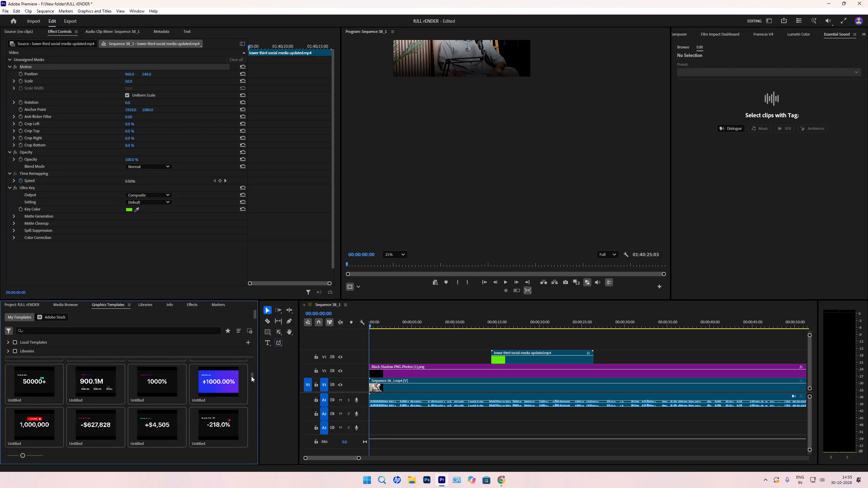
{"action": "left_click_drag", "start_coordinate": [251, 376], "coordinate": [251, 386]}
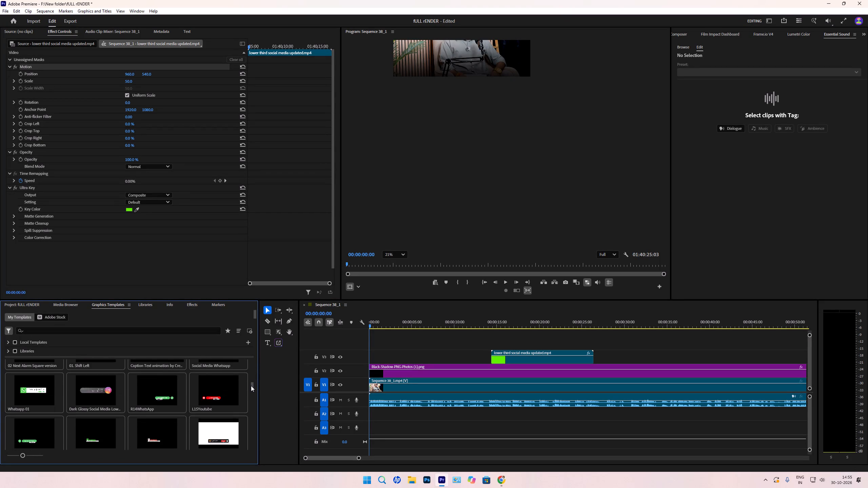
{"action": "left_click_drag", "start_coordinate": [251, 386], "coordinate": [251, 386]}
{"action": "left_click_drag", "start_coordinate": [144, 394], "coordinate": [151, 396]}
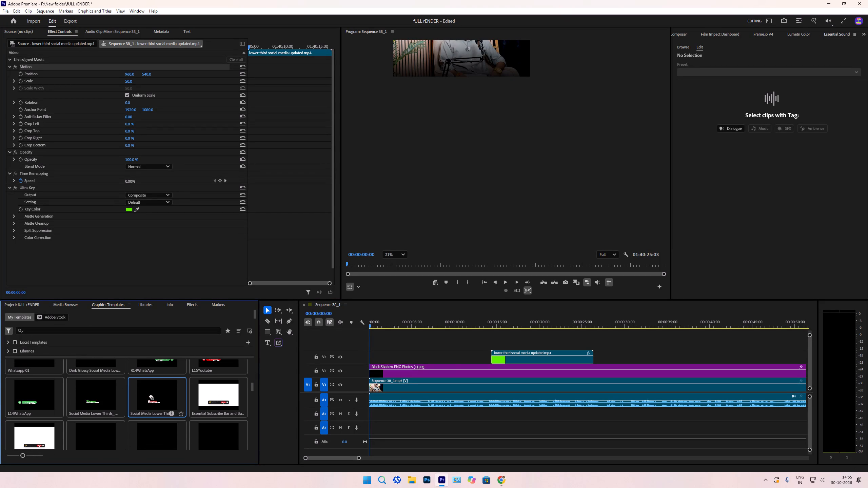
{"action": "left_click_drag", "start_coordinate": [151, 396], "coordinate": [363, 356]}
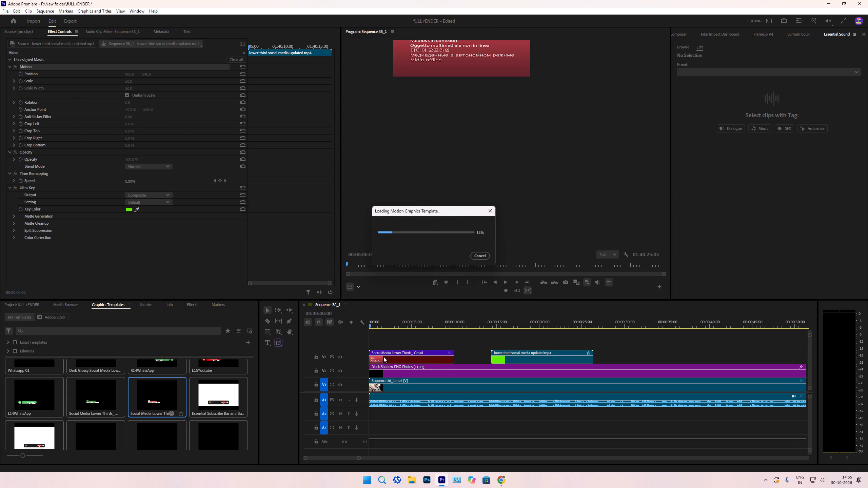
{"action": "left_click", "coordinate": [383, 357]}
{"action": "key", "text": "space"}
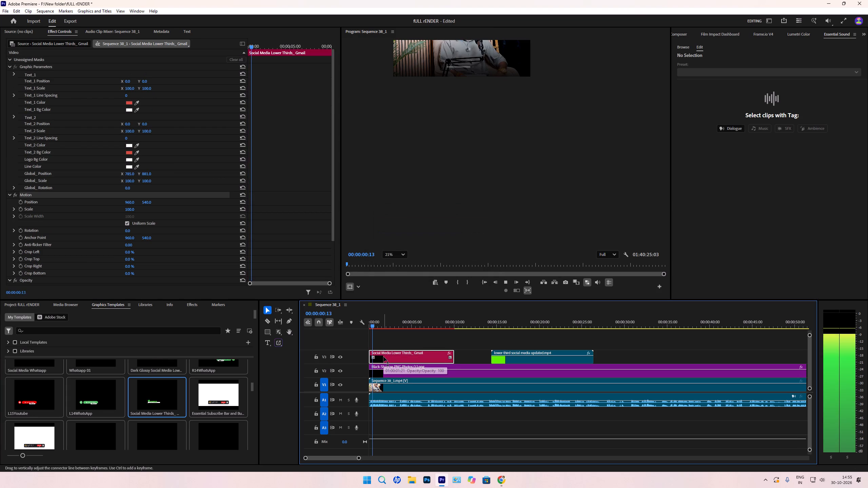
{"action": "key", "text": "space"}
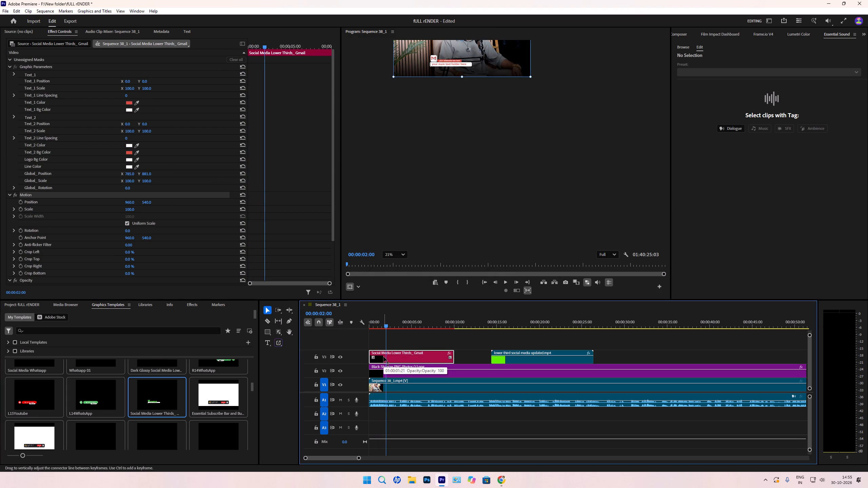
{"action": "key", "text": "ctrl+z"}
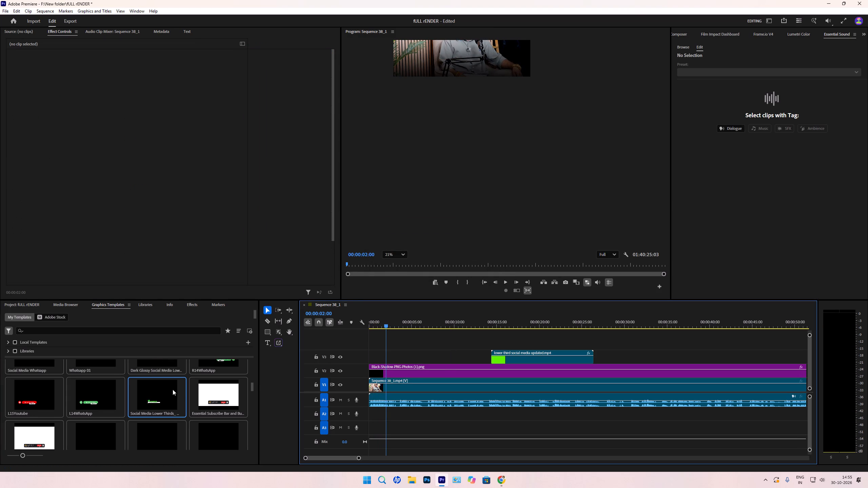
Place the Essential Subscribe Bar and Button - Mouse Cursor graphics template on V3 at the start of the sequence.
{"action": "scroll", "coordinate": [171, 384], "scroll_direction": "down", "scroll_amount": 6}
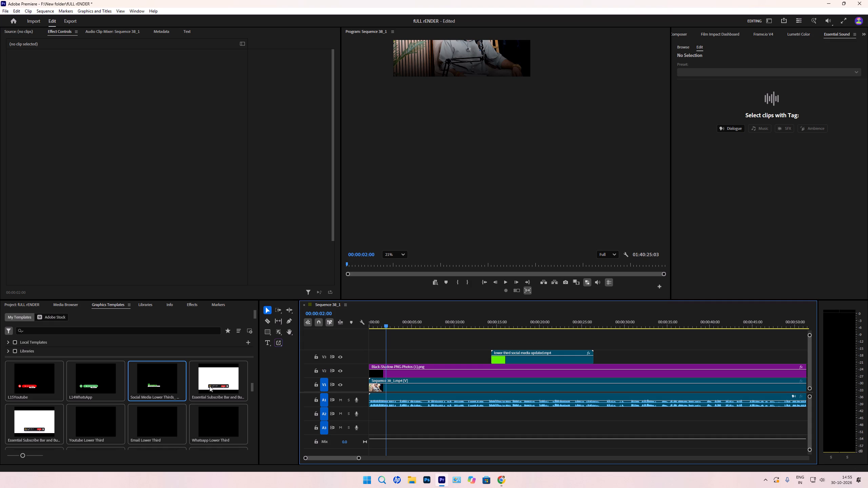
{"action": "left_click_drag", "start_coordinate": [213, 378], "coordinate": [376, 352]}
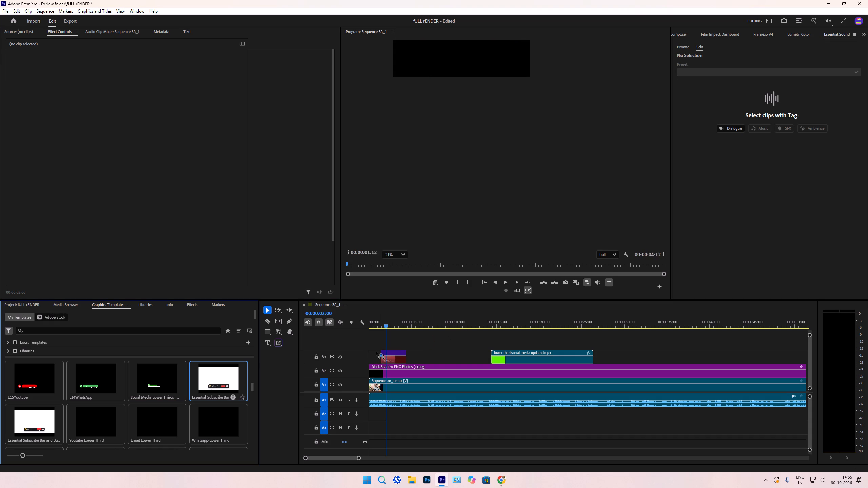
{"action": "left_click_drag", "start_coordinate": [376, 352], "coordinate": [370, 354]}
{"action": "left_click", "coordinate": [376, 354]}
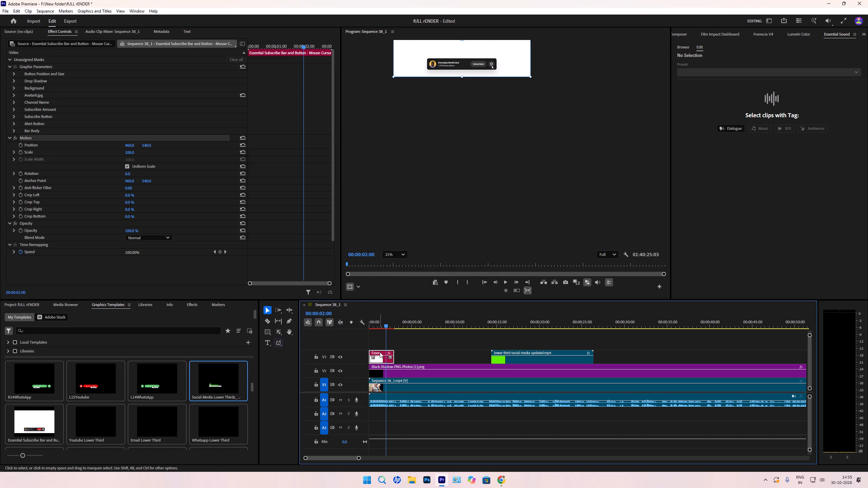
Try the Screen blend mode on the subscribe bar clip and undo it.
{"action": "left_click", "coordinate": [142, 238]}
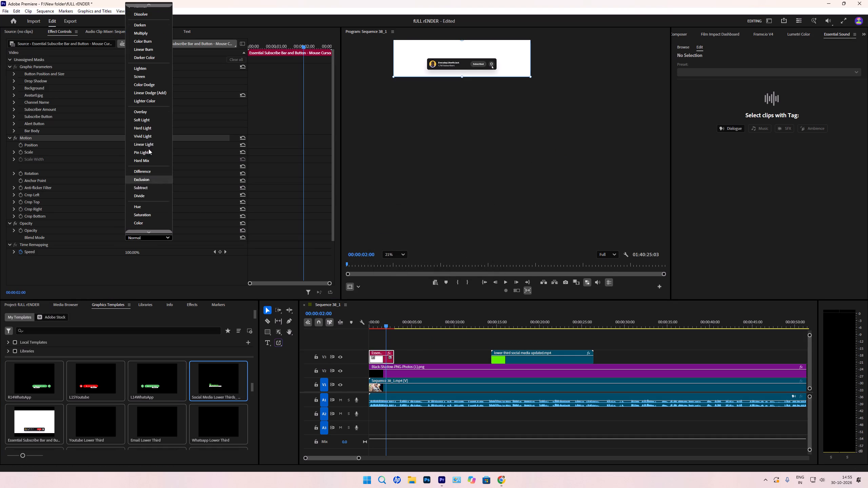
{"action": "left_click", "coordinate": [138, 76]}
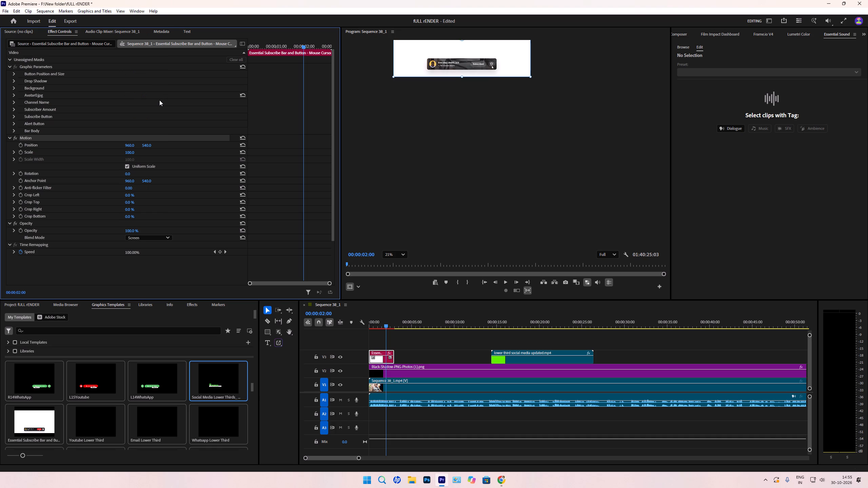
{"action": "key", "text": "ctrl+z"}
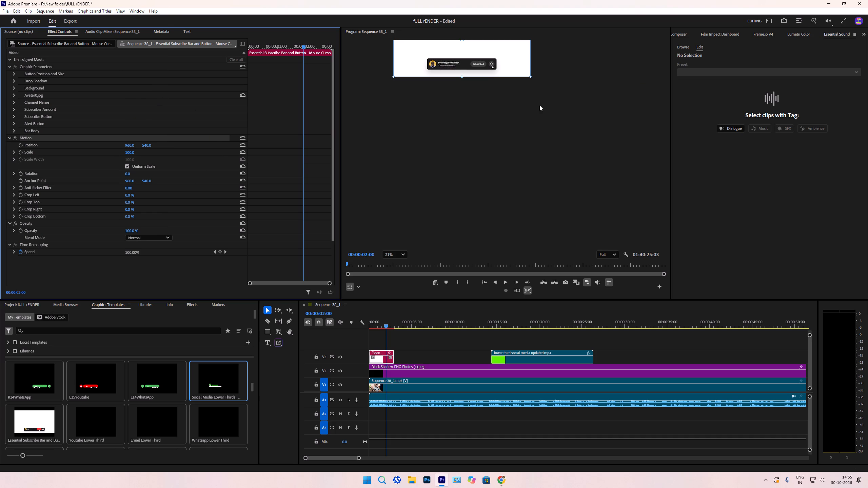
Set the subscribe bar template's Bg Opacity to 0 in its Background properties.
{"action": "left_click", "coordinate": [680, 36]}
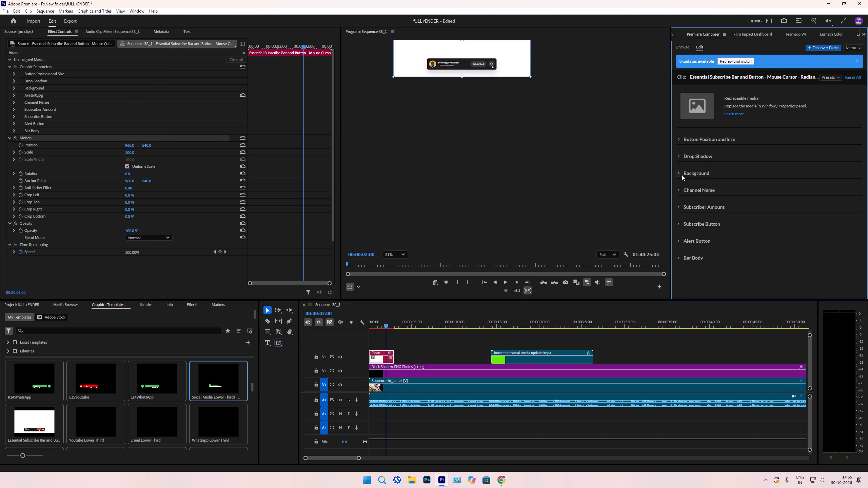
{"action": "left_click", "coordinate": [682, 175]}
{"action": "left_click_drag", "start_coordinate": [802, 182], "coordinate": [659, 189]}
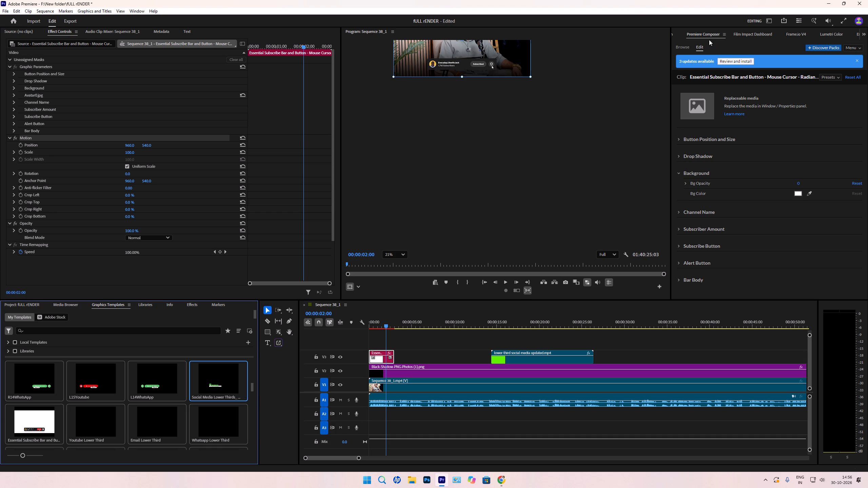
Replace the subscribe bar template's Avatar0.jpg image with DevGuru logo.png from the project.
{"action": "scroll", "coordinate": [734, 29], "scroll_direction": "up", "scroll_amount": 1}
{"action": "left_click", "coordinate": [672, 35]}
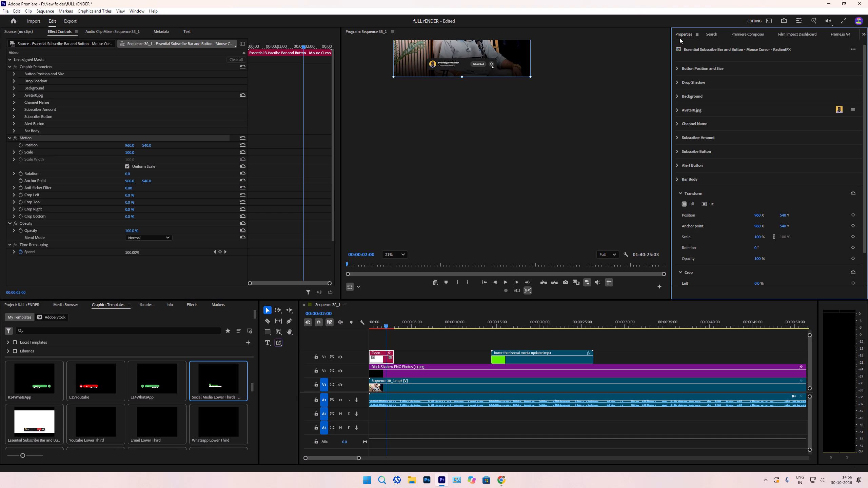
{"action": "double_click", "coordinate": [682, 67]}
{"action": "left_click", "coordinate": [680, 68]}
{"action": "left_click", "coordinate": [677, 66]}
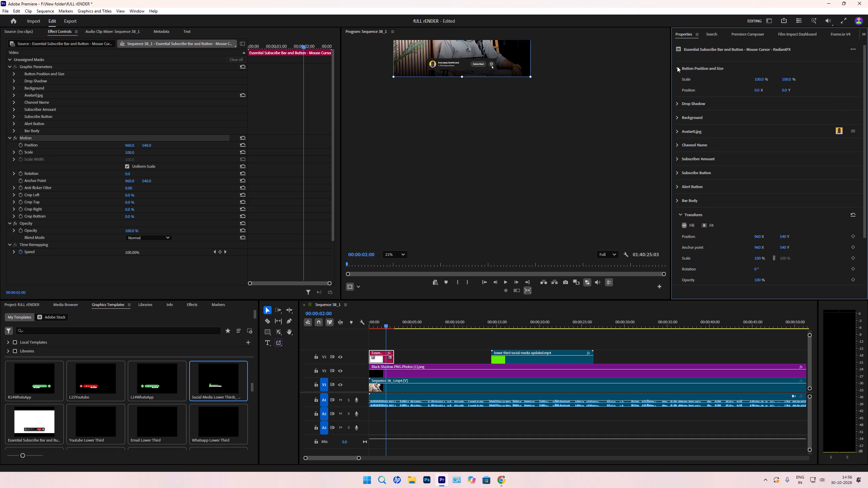
{"action": "left_click", "coordinate": [680, 129]}
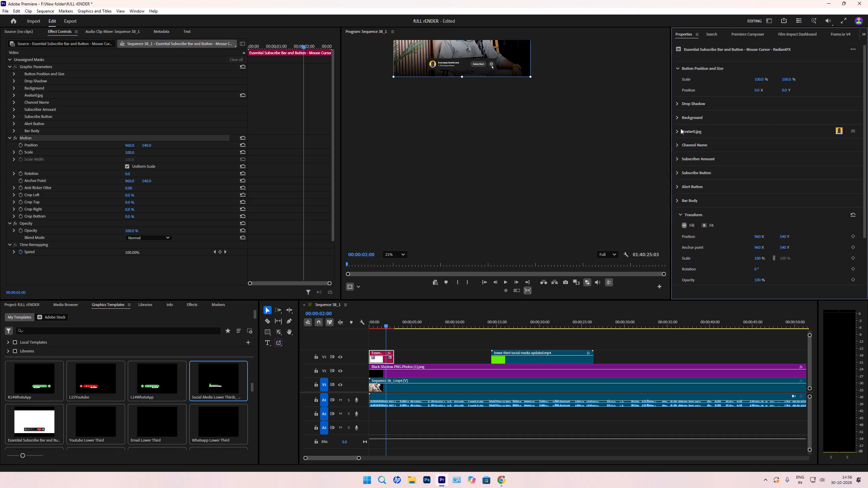
{"action": "left_click", "coordinate": [678, 131]}
{"action": "scroll", "coordinate": [151, 391], "scroll_direction": "down", "scroll_amount": 6}
{"action": "left_click", "coordinate": [25, 305]}
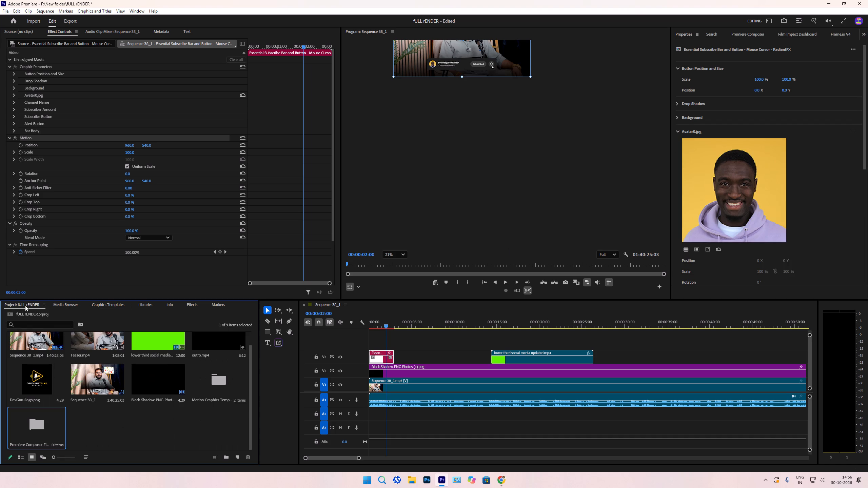
{"action": "left_click_drag", "start_coordinate": [38, 380], "coordinate": [744, 207]}
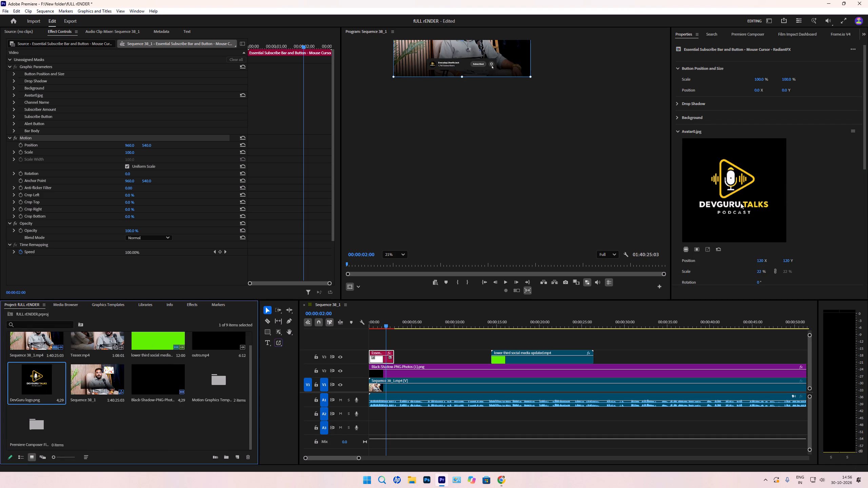
{"action": "left_click", "coordinate": [680, 133]}
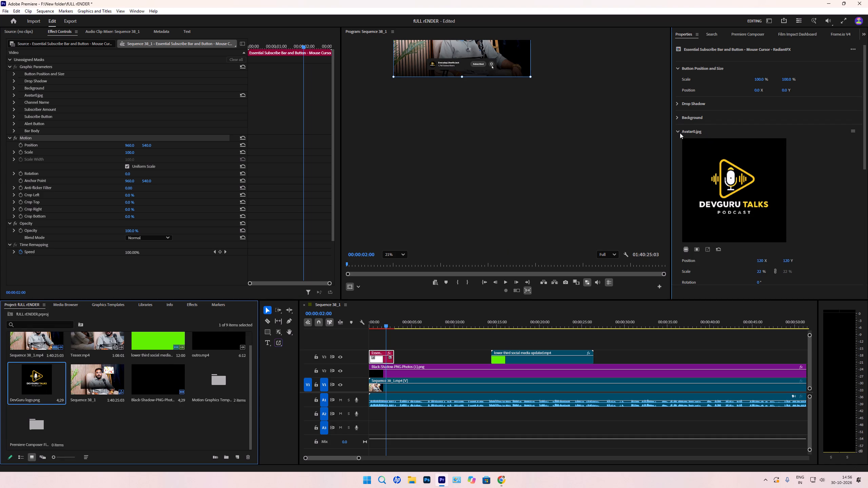
Set the subscribe bar template's Channel Name text to Devguru Talks.
{"action": "left_click", "coordinate": [678, 129]}
{"action": "left_click", "coordinate": [678, 131]}
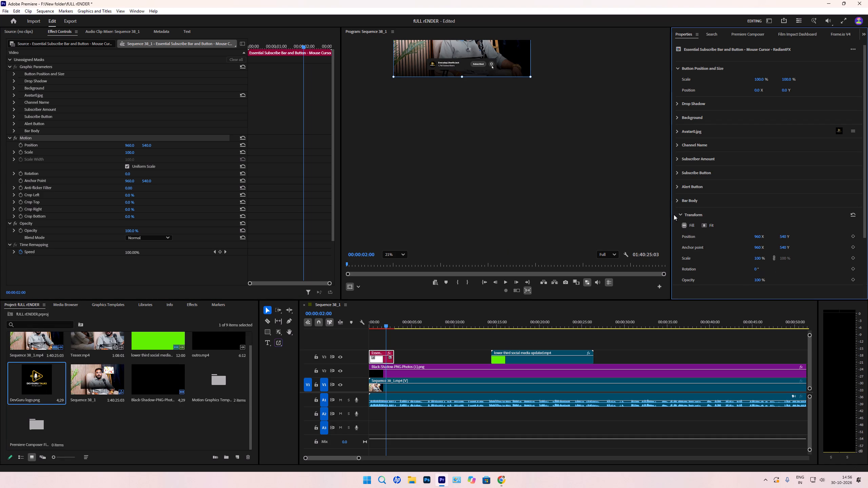
{"action": "left_click", "coordinate": [678, 173]}
{"action": "left_click", "coordinate": [678, 173]}
{"action": "left_click", "coordinate": [678, 144]}
{"action": "left_click_drag", "start_coordinate": [734, 163], "coordinate": [590, 174]}
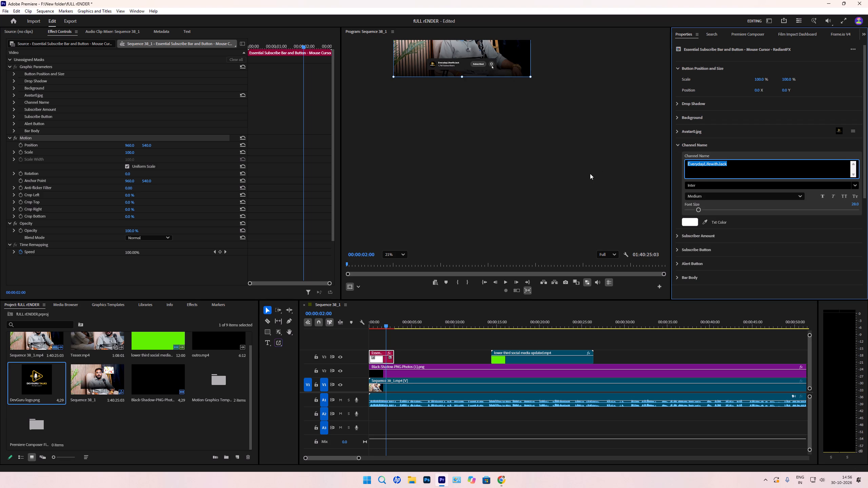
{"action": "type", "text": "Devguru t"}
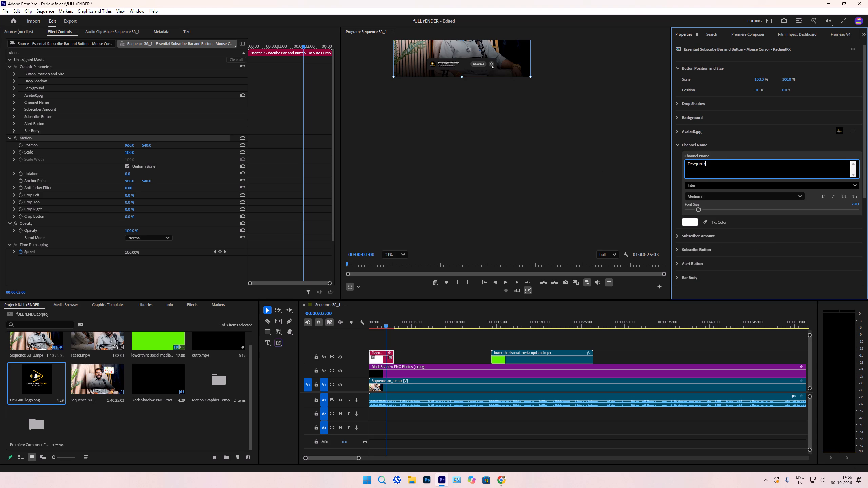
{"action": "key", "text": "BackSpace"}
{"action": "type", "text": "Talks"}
{"action": "left_click", "coordinate": [677, 226]}
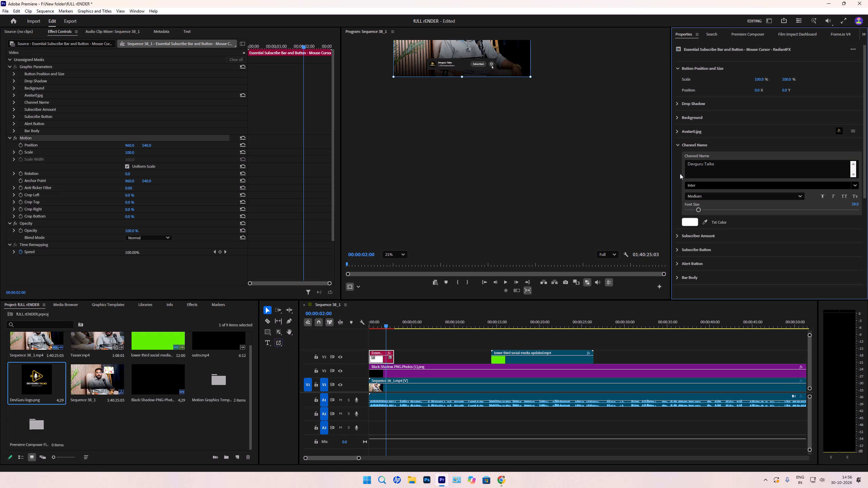
{"action": "left_click", "coordinate": [677, 144]}
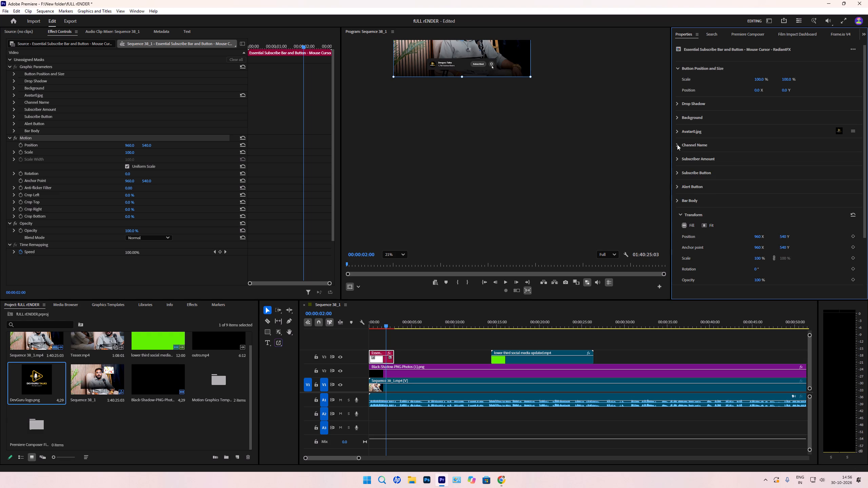
Set the template's Amount of Subscribers text to Subscribe Now and play the bar's animation from the sequence start.
{"action": "left_click", "coordinate": [678, 157]}
{"action": "left_click_drag", "start_coordinate": [731, 181], "coordinate": [654, 182]}
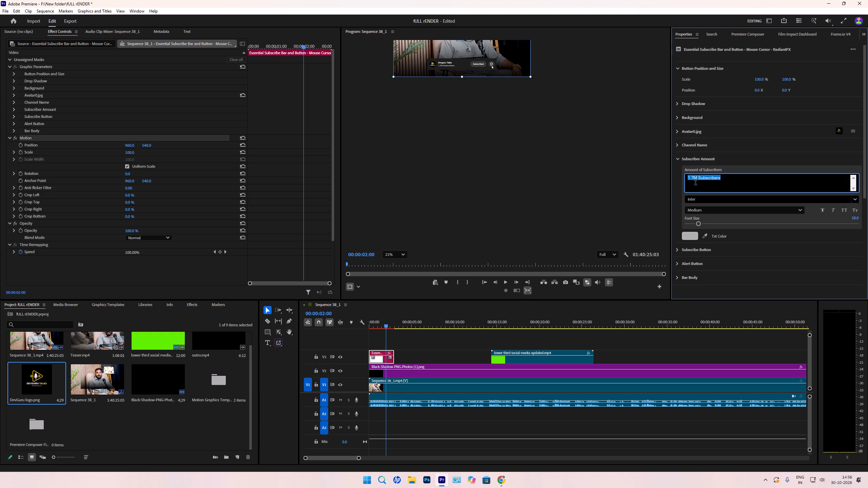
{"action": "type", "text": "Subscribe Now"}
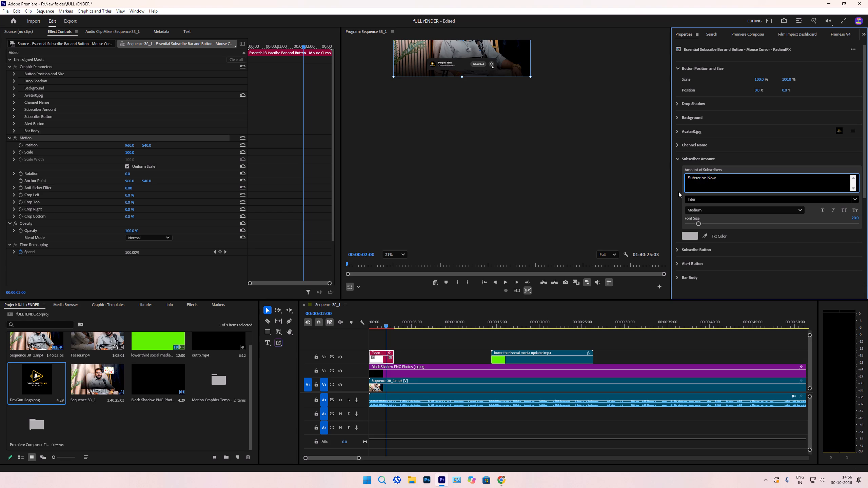
{"action": "left_click", "coordinate": [676, 190]}
{"action": "left_click", "coordinate": [505, 283]}
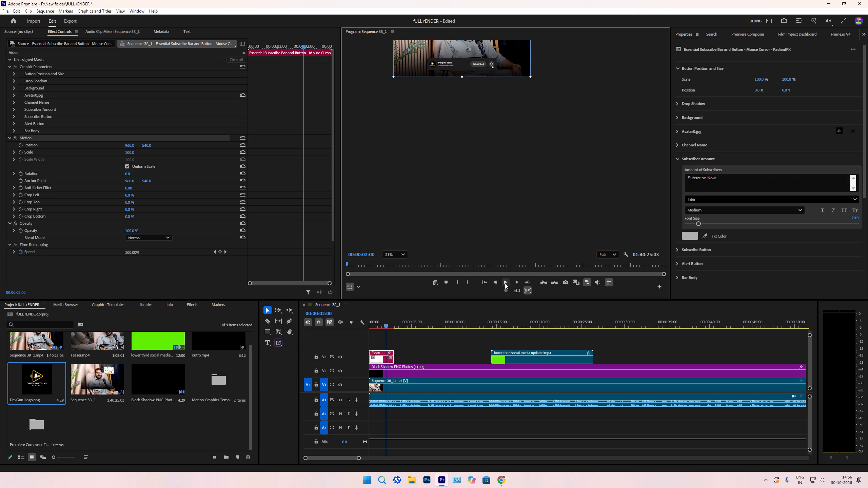
{"action": "left_click_drag", "start_coordinate": [387, 317], "coordinate": [338, 325]}
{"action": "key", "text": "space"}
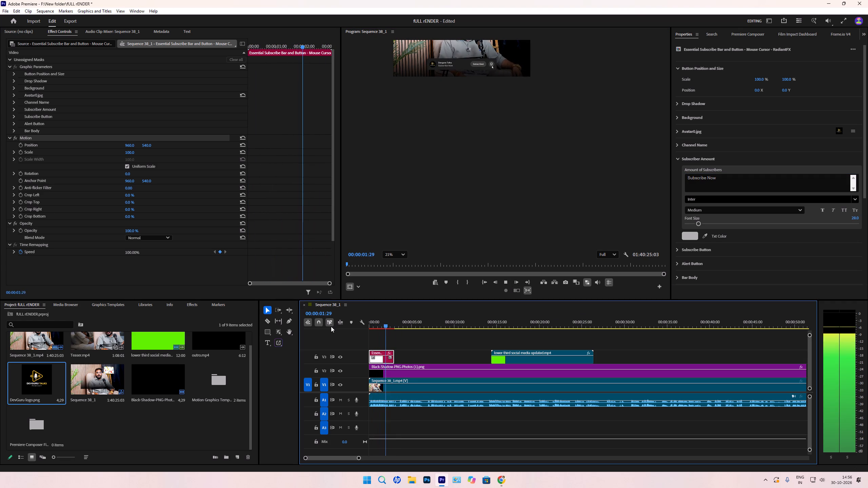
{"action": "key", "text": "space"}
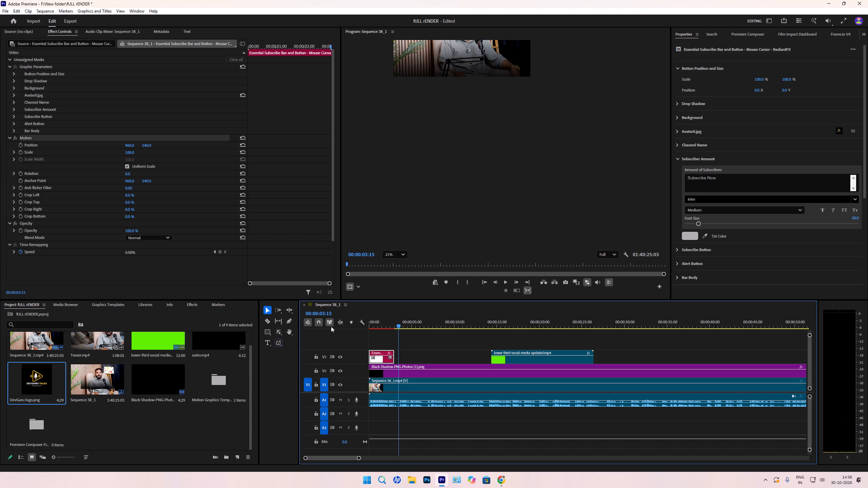
Move the subscribe bar clip along V3 to about 00:02:22, between the second and third lower thirds.
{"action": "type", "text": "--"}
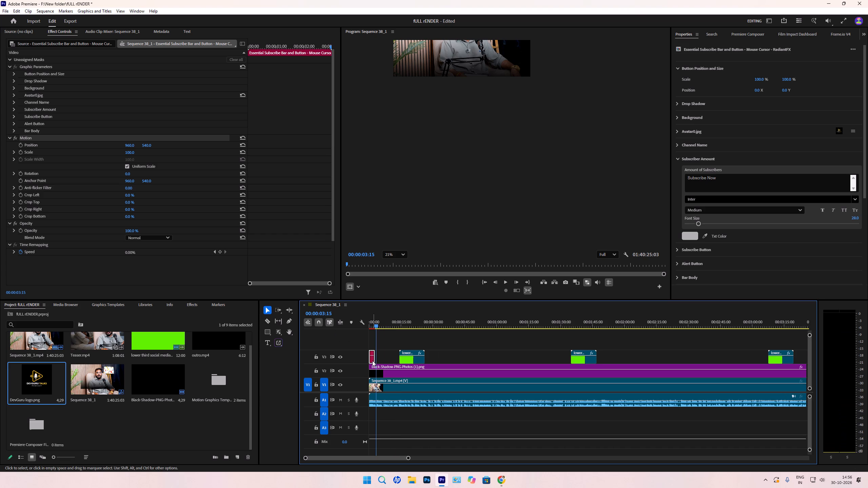
{"action": "left_click_drag", "start_coordinate": [372, 361], "coordinate": [674, 359]}
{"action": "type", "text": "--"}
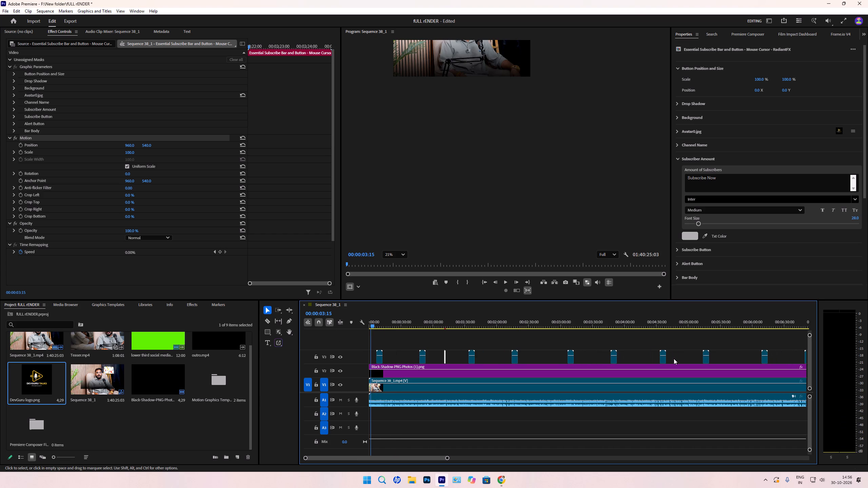
Duplicate the subscribe bar clip on V3 and place the copy at about 00:03:57, between the third and fourth lower thirds.
{"action": "left_click_drag", "start_coordinate": [435, 355], "coordinate": [447, 358]}
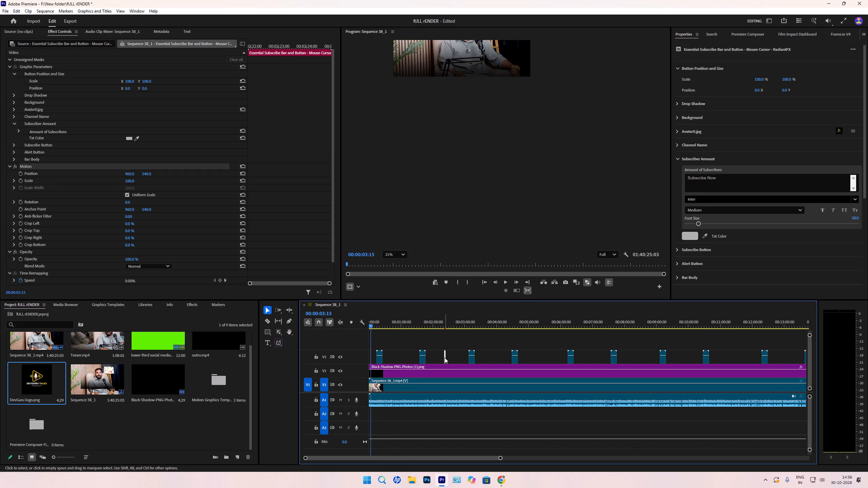
{"action": "left_click_drag", "start_coordinate": [445, 358], "coordinate": [536, 352]}
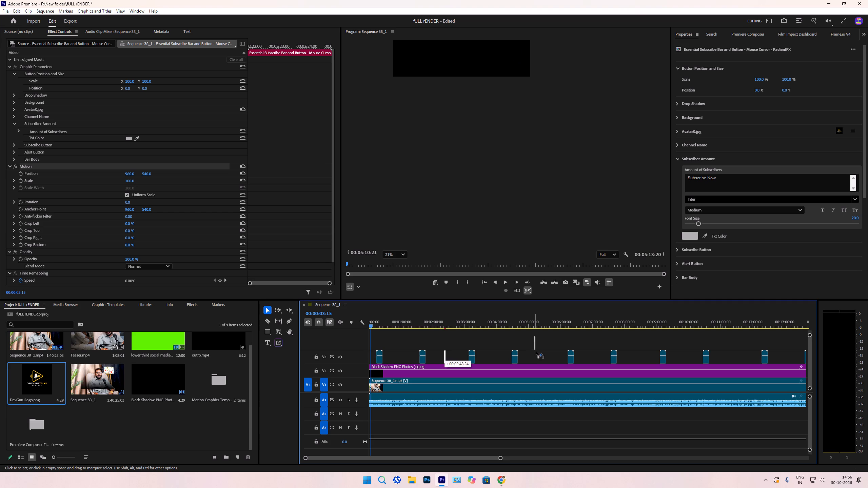
{"action": "left_click_drag", "start_coordinate": [536, 352], "coordinate": [543, 356]}
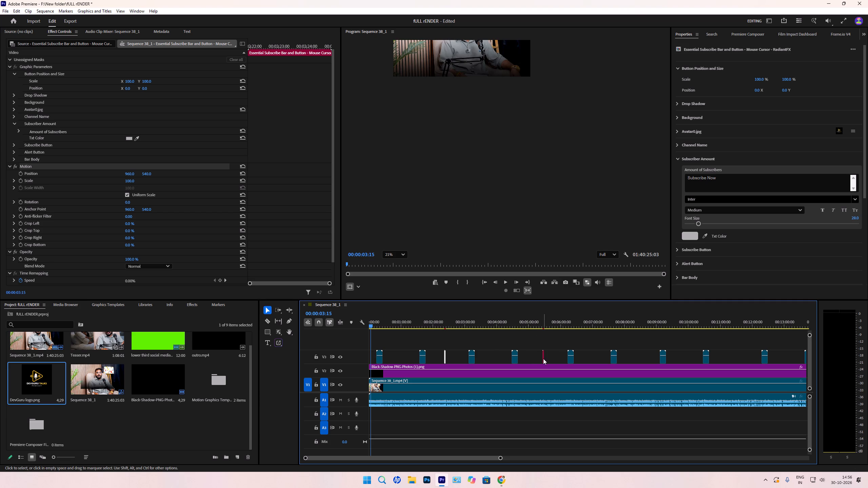
{"action": "left_click_drag", "start_coordinate": [543, 359], "coordinate": [495, 355]}
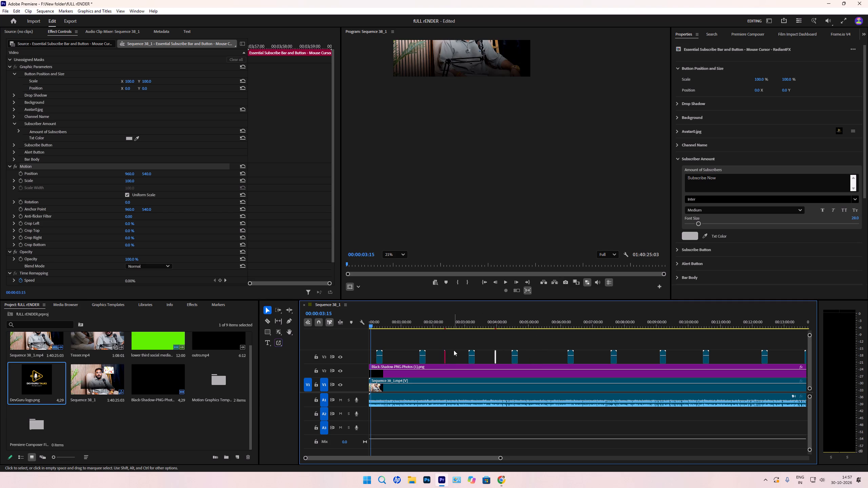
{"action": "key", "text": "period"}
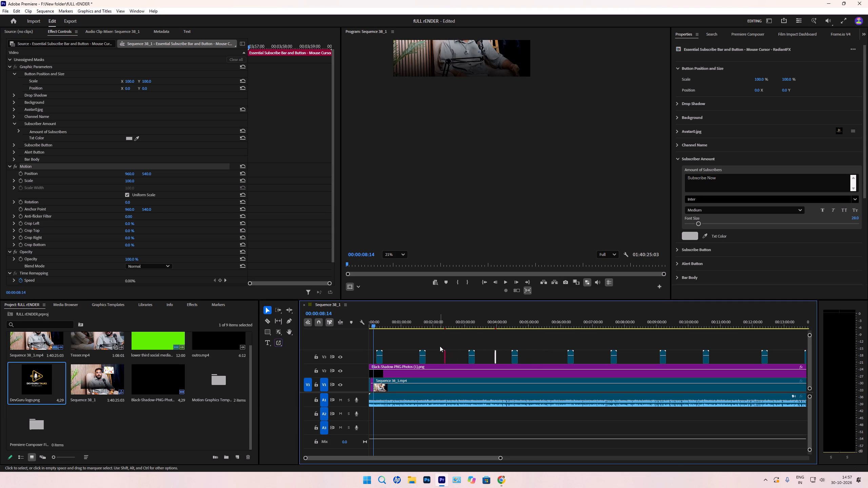
{"action": "key", "text": "ctrl+z"}
Duplicate both subscribe bar clips together further along V3, placing the copies at about 00:05:30 and 00:07:05.
{"action": "left_click_drag", "start_coordinate": [436, 343], "coordinate": [453, 358], "text": "shift"}
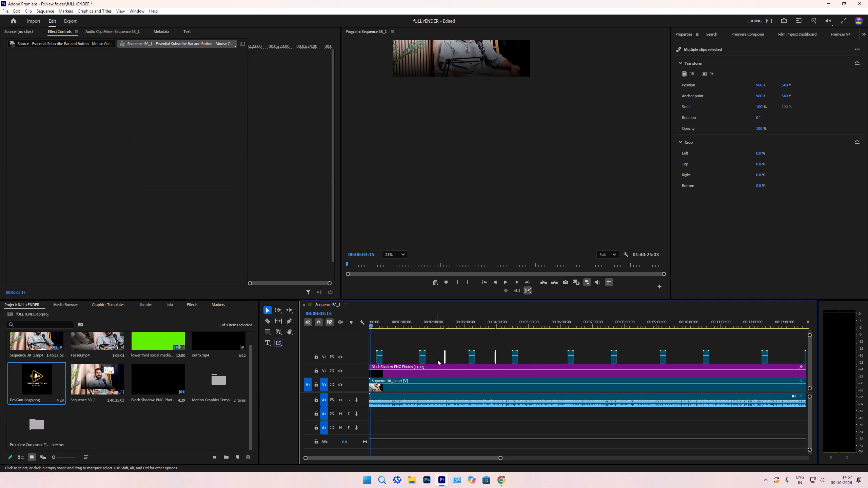
{"action": "left_click_drag", "start_coordinate": [445, 358], "coordinate": [489, 355]}
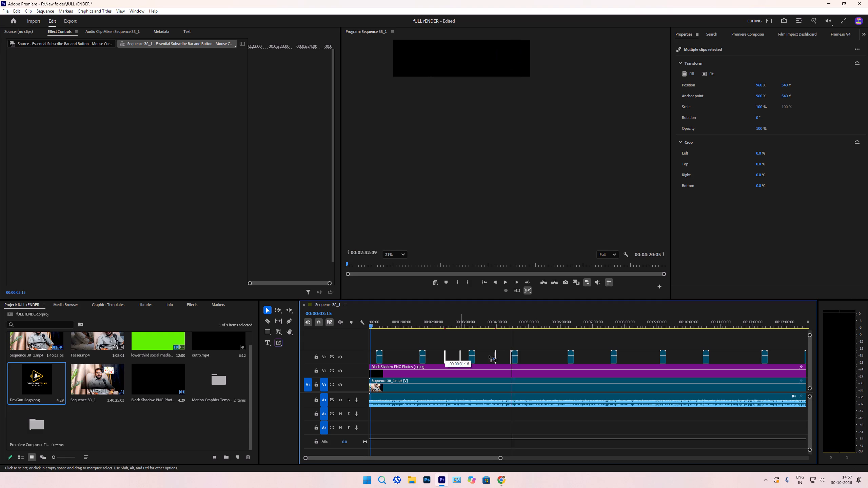
{"action": "left_click_drag", "start_coordinate": [489, 355], "coordinate": [544, 355]}
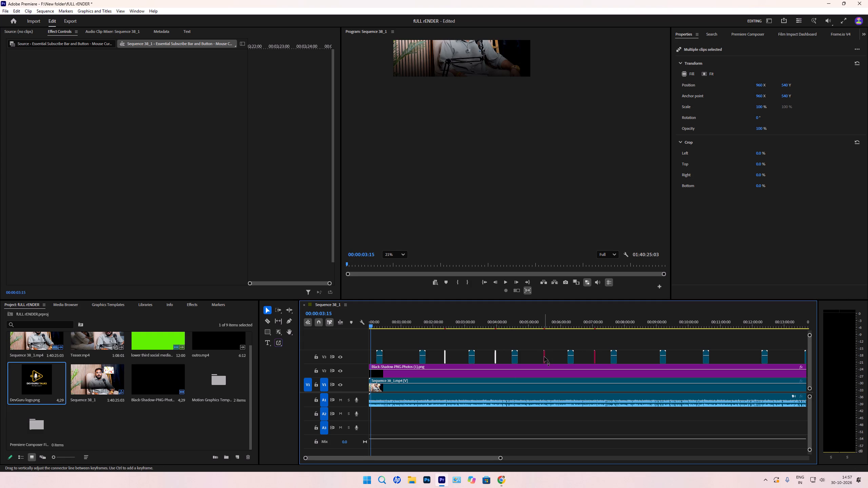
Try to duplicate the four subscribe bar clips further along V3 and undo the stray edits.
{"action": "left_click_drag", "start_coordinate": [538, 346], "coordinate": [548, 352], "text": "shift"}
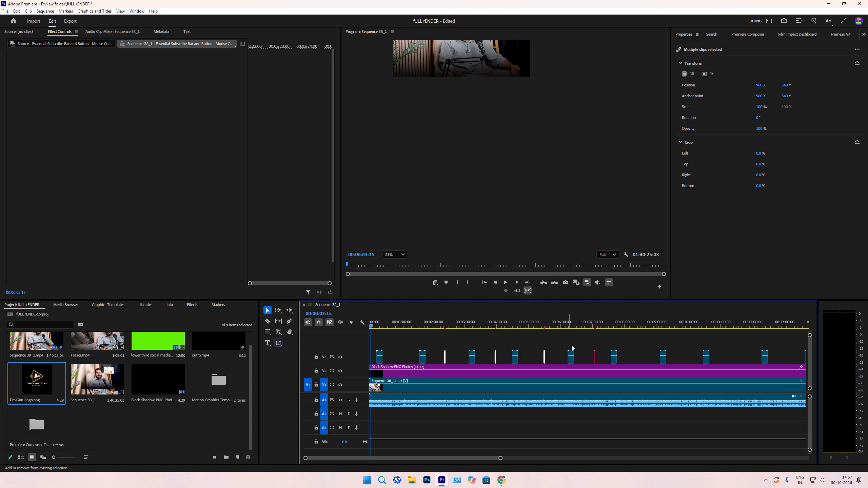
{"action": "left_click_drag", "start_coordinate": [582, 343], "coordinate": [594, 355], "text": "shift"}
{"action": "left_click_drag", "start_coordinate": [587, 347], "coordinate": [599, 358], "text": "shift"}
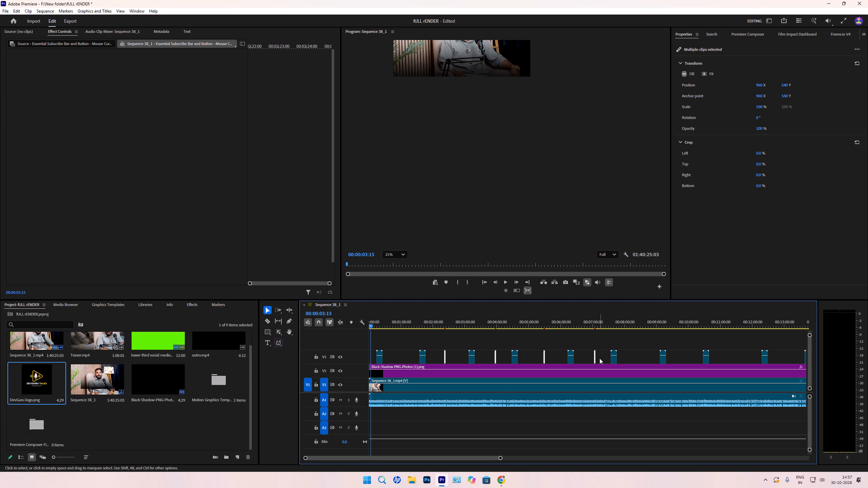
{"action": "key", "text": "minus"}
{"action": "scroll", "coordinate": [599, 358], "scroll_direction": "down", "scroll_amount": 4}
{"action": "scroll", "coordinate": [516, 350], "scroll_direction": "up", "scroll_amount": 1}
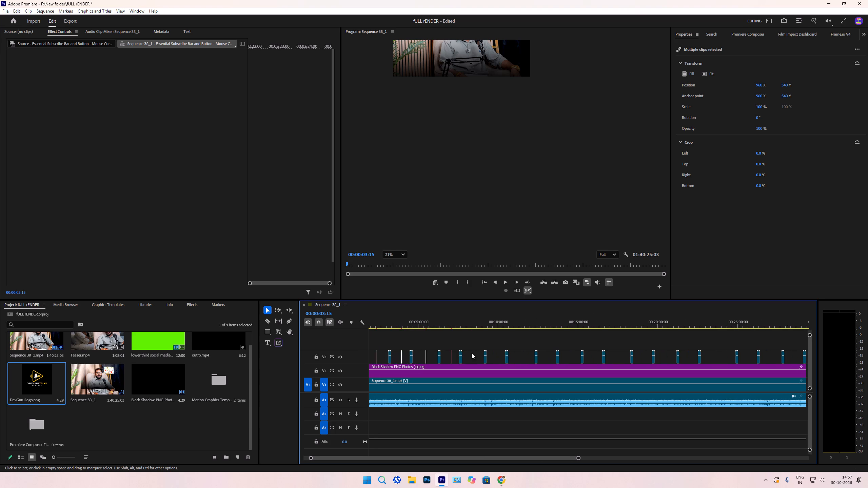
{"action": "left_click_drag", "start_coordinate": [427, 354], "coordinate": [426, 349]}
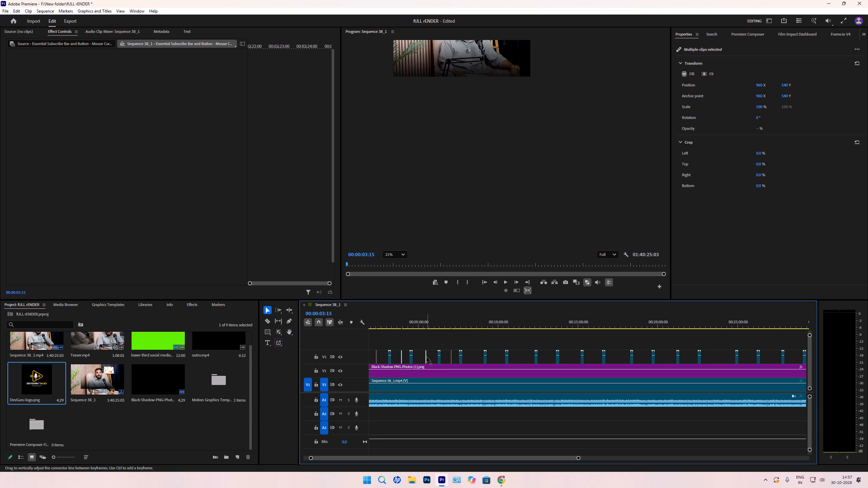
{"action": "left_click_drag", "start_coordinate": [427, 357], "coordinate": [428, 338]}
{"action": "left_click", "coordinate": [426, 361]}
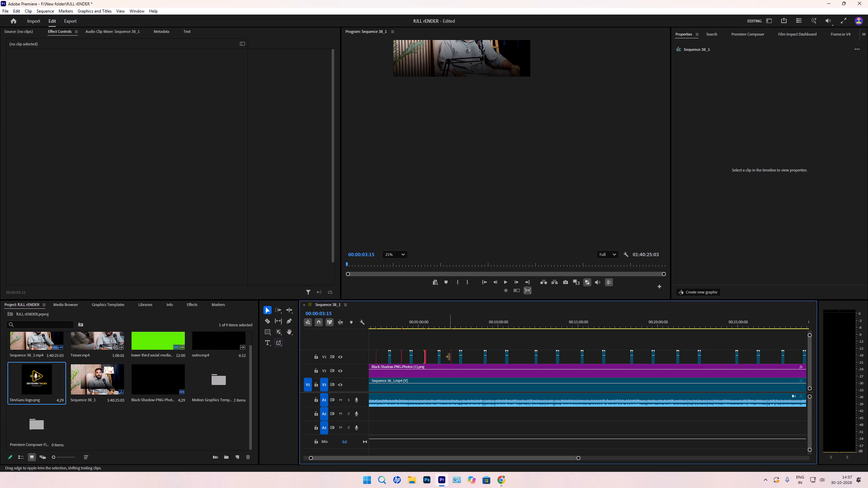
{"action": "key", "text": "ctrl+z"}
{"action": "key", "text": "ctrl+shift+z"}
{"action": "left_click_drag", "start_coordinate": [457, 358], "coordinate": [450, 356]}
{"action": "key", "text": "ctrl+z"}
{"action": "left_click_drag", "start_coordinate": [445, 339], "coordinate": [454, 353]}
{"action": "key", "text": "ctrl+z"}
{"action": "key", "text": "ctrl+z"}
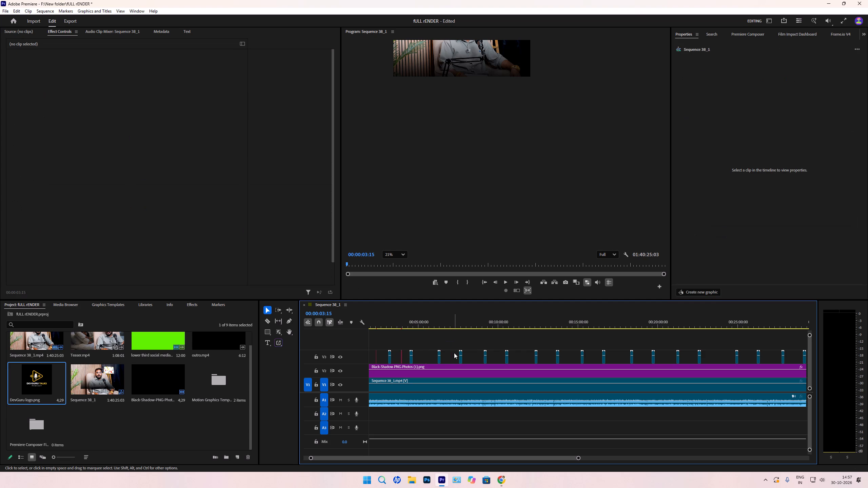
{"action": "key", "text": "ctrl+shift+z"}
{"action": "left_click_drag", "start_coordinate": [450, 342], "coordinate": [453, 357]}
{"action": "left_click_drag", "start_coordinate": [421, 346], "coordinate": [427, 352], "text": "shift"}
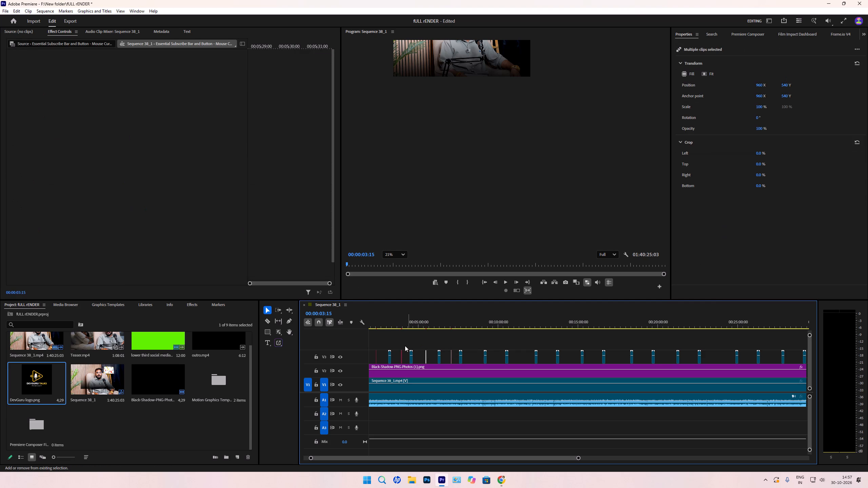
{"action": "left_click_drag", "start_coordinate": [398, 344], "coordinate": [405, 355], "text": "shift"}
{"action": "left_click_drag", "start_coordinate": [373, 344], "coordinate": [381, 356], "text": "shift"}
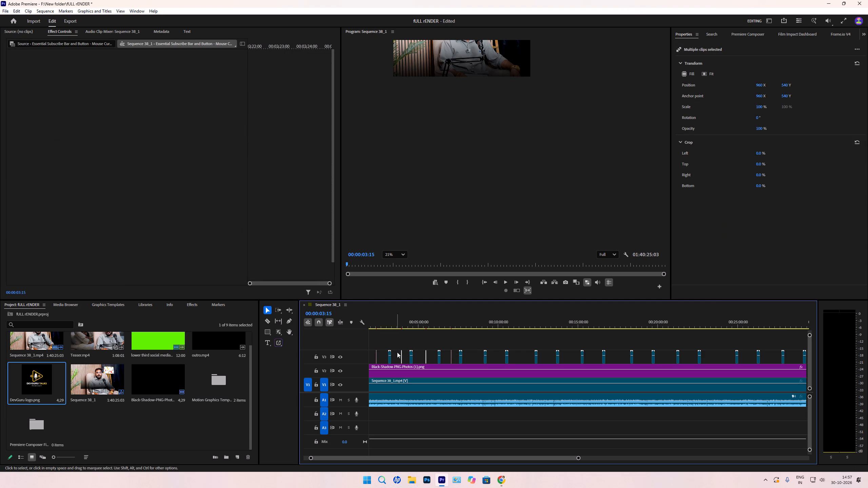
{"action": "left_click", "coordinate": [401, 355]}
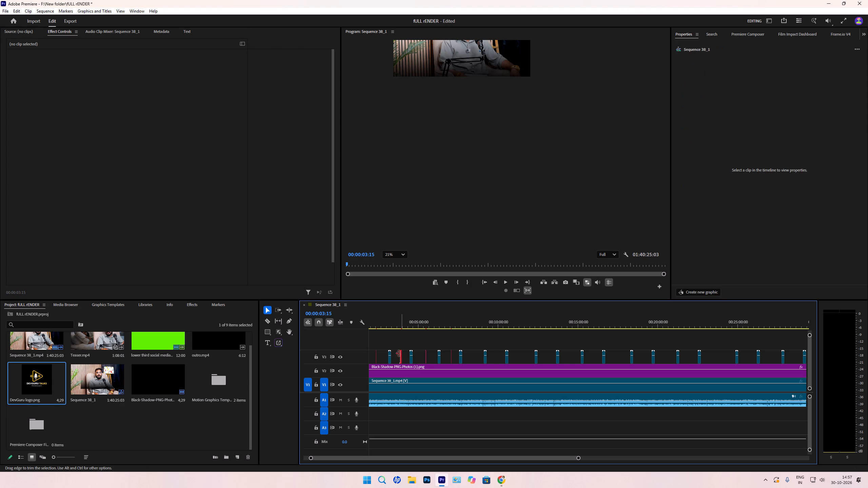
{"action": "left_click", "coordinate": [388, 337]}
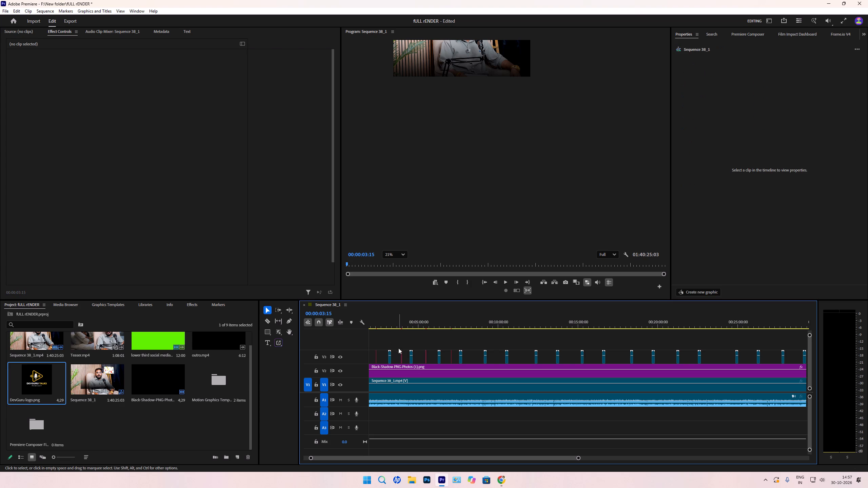
Duplicate the first four subscribe bar clips together further along V3, with the copies starting at about 00:18:54.
{"action": "left_click_drag", "start_coordinate": [374, 338], "coordinate": [378, 358]}
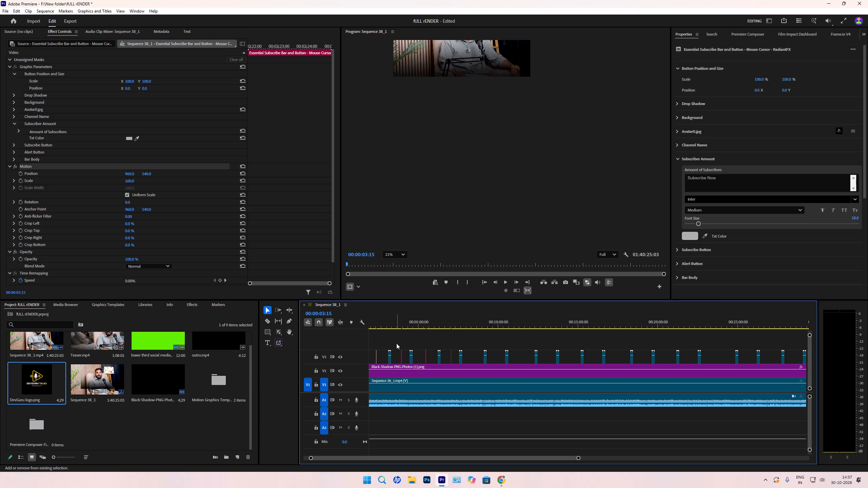
{"action": "left_click_drag", "start_coordinate": [397, 342], "coordinate": [403, 358], "text": "shift"}
{"action": "left_click_drag", "start_coordinate": [420, 346], "coordinate": [428, 356], "text": "shift"}
{"action": "left_click_drag", "start_coordinate": [448, 344], "coordinate": [456, 358], "text": "shift"}
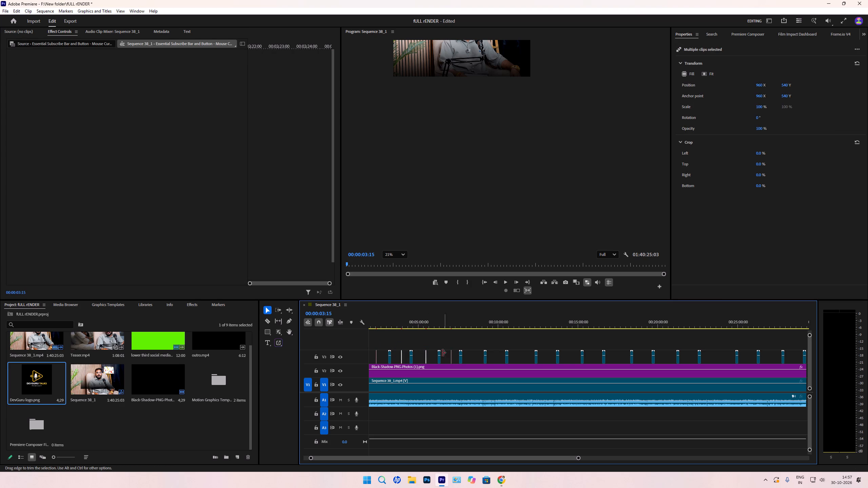
{"action": "left_click_drag", "start_coordinate": [426, 353], "coordinate": [690, 353]}
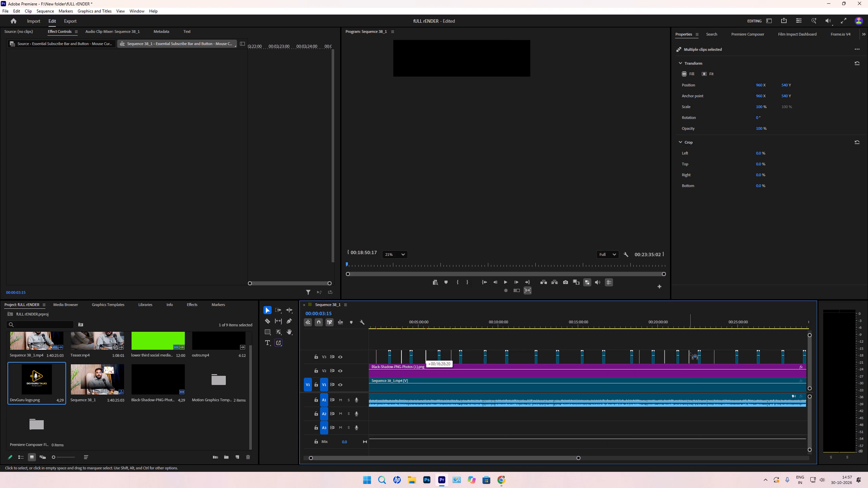
{"action": "left_click_drag", "start_coordinate": [690, 353], "coordinate": [686, 351]}
{"action": "left_click_drag", "start_coordinate": [686, 351], "coordinate": [690, 351]}
Duplicate the four subscribe bar copies near 00:20:00 further along V3, with the new set starting at about 00:40:28.
{"action": "scroll", "coordinate": [691, 351], "scroll_direction": "down", "scroll_amount": 11}
{"action": "scroll", "coordinate": [660, 351], "scroll_direction": "down", "scroll_amount": 6}
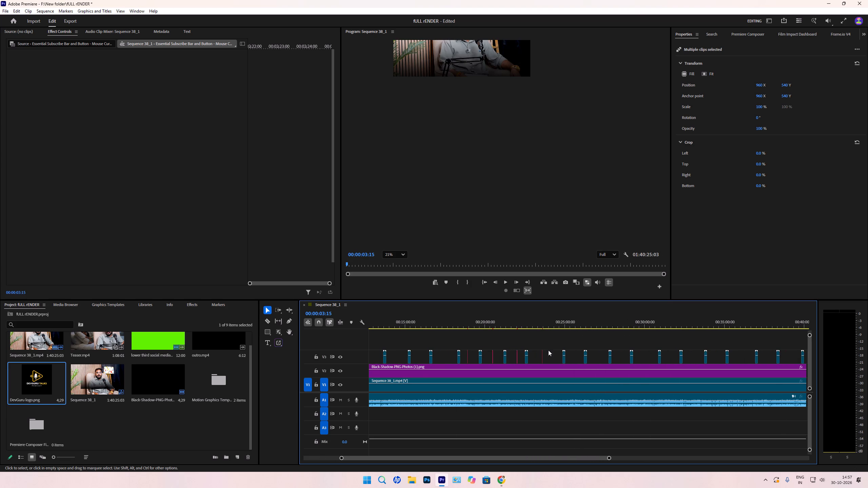
{"action": "left_click_drag", "start_coordinate": [463, 340], "coordinate": [472, 355]}
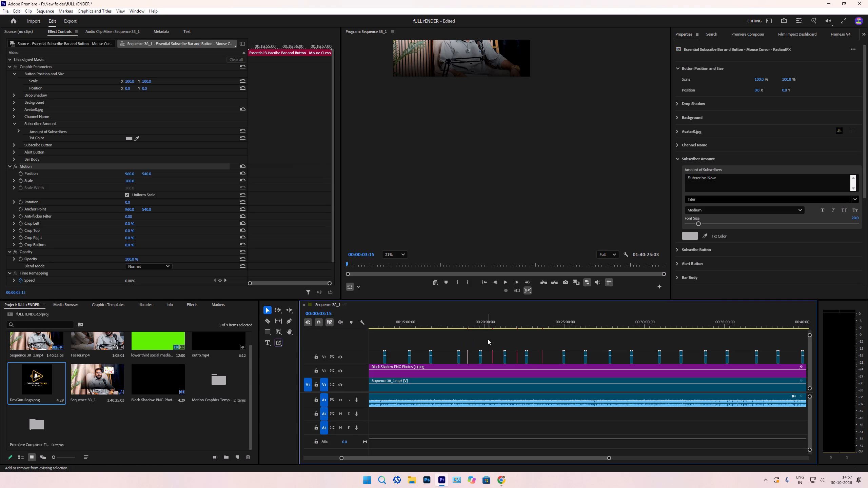
{"action": "left_click_drag", "start_coordinate": [488, 339], "coordinate": [495, 354], "text": "shift"}
{"action": "left_click_drag", "start_coordinate": [513, 342], "coordinate": [521, 355], "text": "shift"}
{"action": "left_click_drag", "start_coordinate": [536, 342], "coordinate": [545, 357], "text": "shift"}
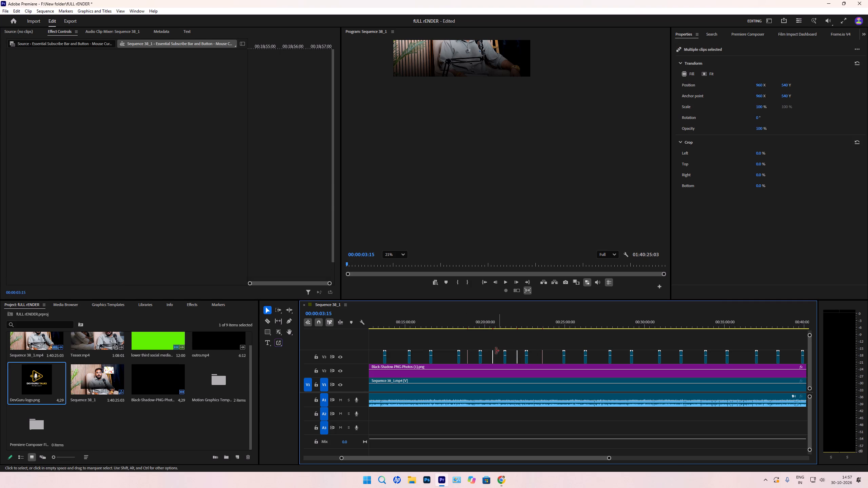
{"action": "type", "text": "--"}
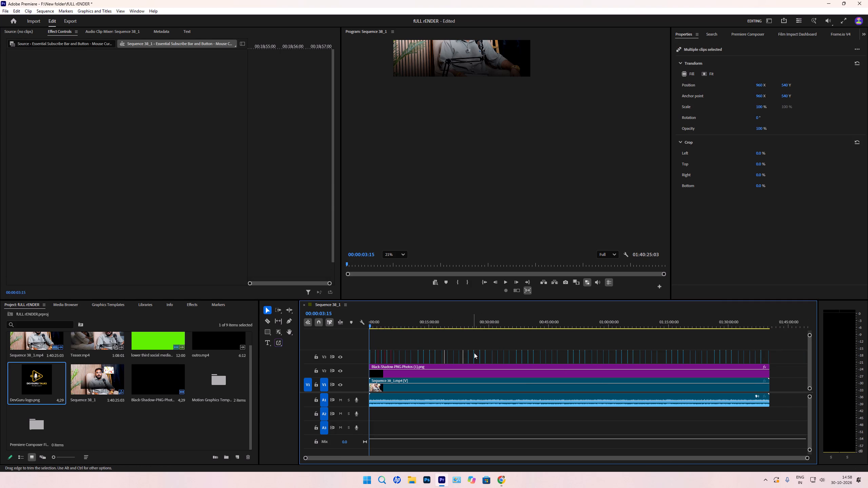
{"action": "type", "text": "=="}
{"action": "scroll", "coordinate": [689, 338], "scroll_direction": "down", "scroll_amount": 13}
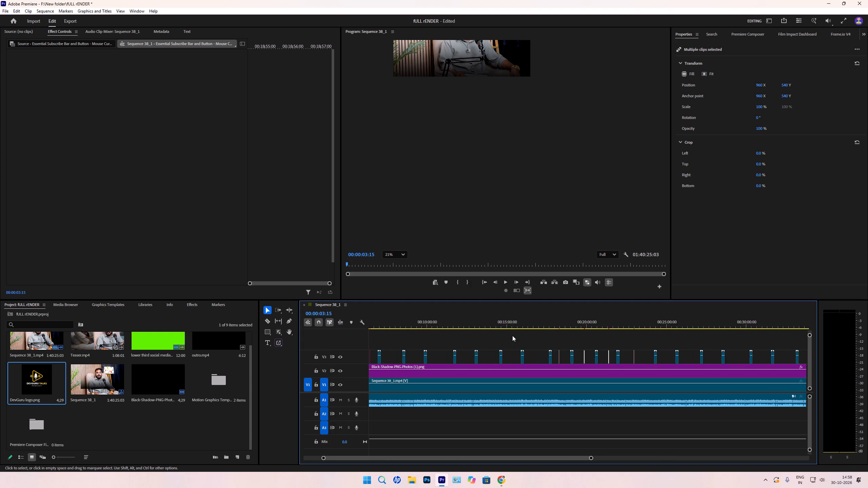
{"action": "left_click_drag", "start_coordinate": [572, 321], "coordinate": [587, 327]}
{"action": "scroll", "coordinate": [590, 354], "scroll_direction": "down", "scroll_amount": 10}
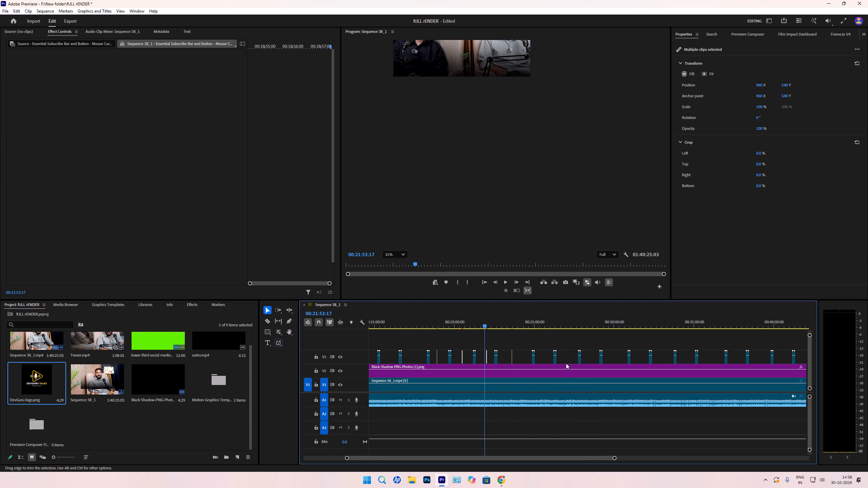
{"action": "left_click_drag", "start_coordinate": [487, 360], "coordinate": [527, 360]}
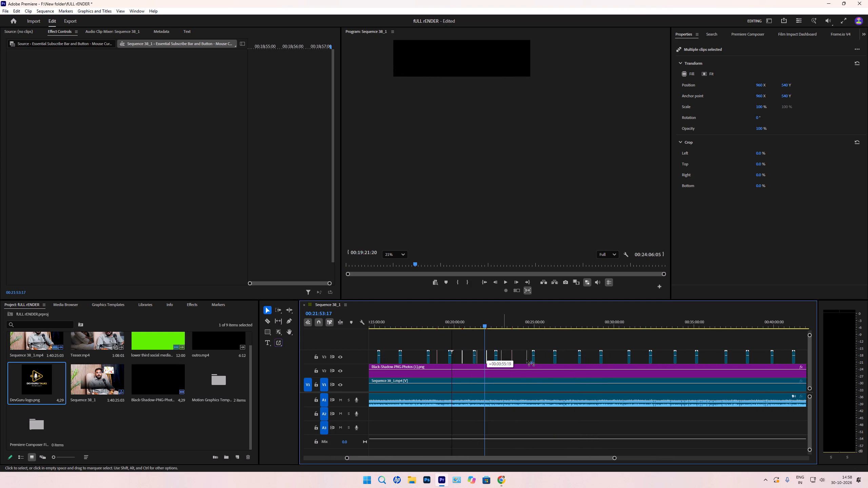
{"action": "left_click_drag", "start_coordinate": [527, 360], "coordinate": [813, 357]}
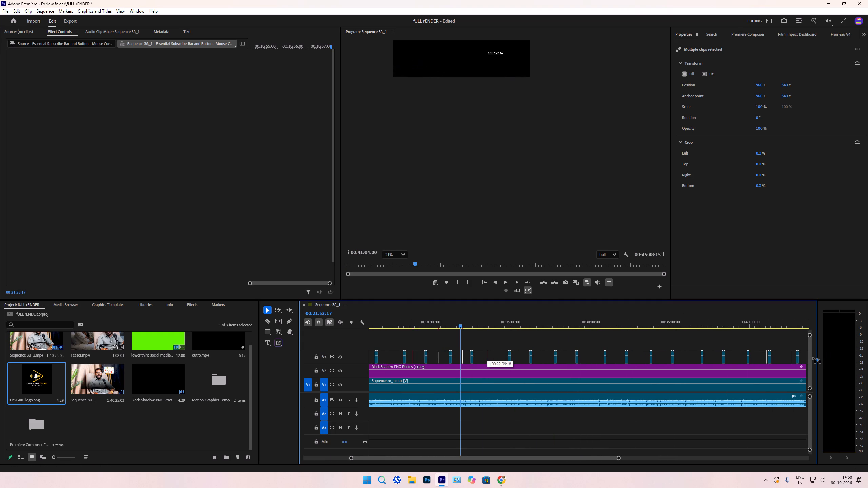
{"action": "left_click_drag", "start_coordinate": [813, 357], "coordinate": [807, 356]}
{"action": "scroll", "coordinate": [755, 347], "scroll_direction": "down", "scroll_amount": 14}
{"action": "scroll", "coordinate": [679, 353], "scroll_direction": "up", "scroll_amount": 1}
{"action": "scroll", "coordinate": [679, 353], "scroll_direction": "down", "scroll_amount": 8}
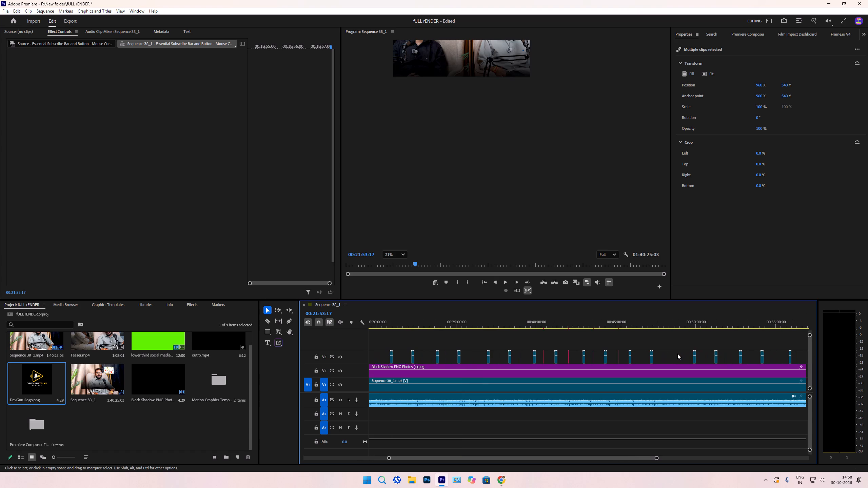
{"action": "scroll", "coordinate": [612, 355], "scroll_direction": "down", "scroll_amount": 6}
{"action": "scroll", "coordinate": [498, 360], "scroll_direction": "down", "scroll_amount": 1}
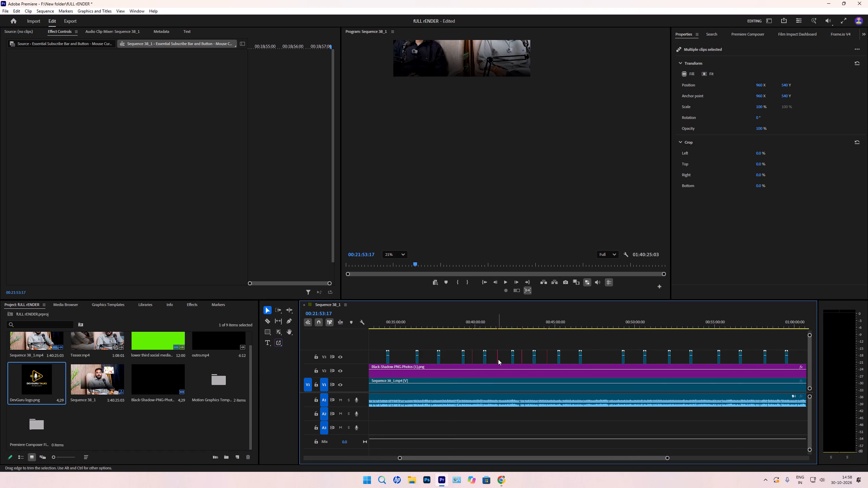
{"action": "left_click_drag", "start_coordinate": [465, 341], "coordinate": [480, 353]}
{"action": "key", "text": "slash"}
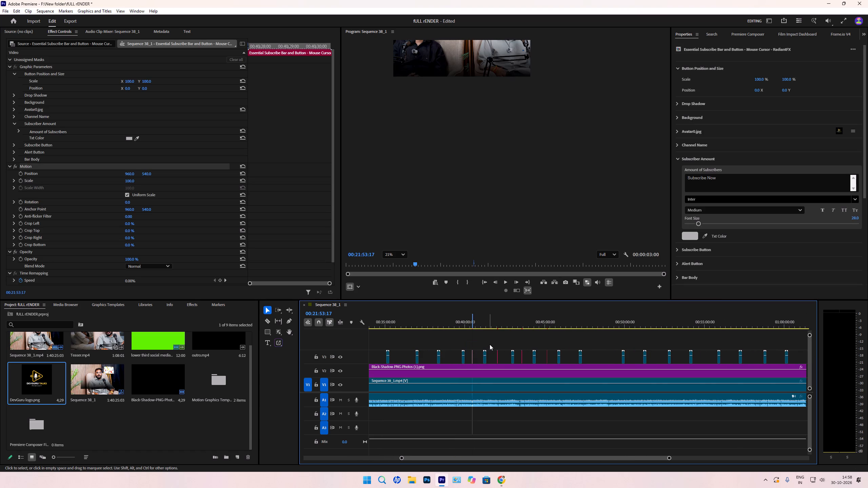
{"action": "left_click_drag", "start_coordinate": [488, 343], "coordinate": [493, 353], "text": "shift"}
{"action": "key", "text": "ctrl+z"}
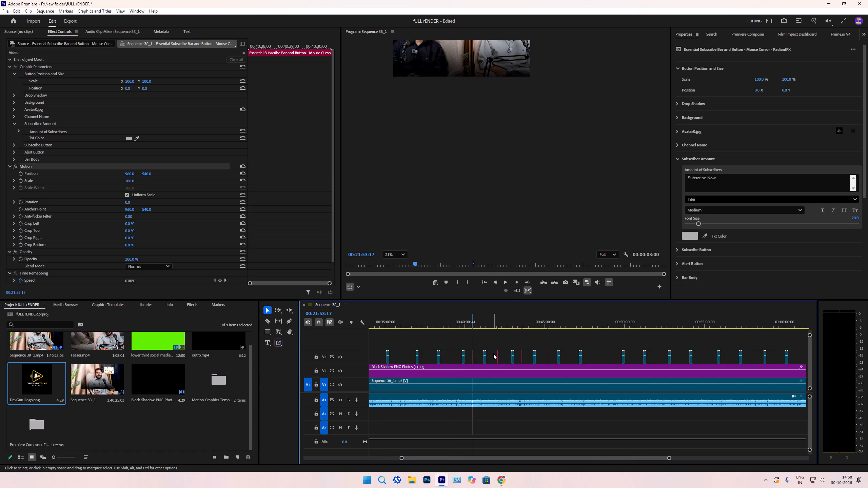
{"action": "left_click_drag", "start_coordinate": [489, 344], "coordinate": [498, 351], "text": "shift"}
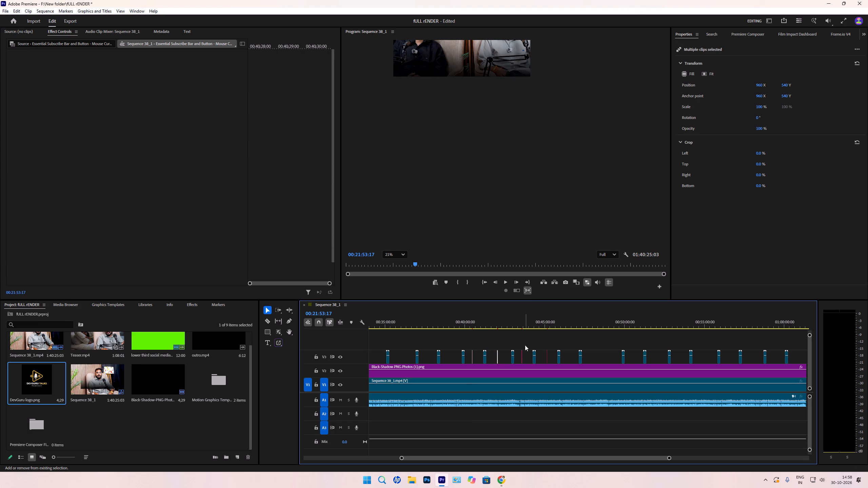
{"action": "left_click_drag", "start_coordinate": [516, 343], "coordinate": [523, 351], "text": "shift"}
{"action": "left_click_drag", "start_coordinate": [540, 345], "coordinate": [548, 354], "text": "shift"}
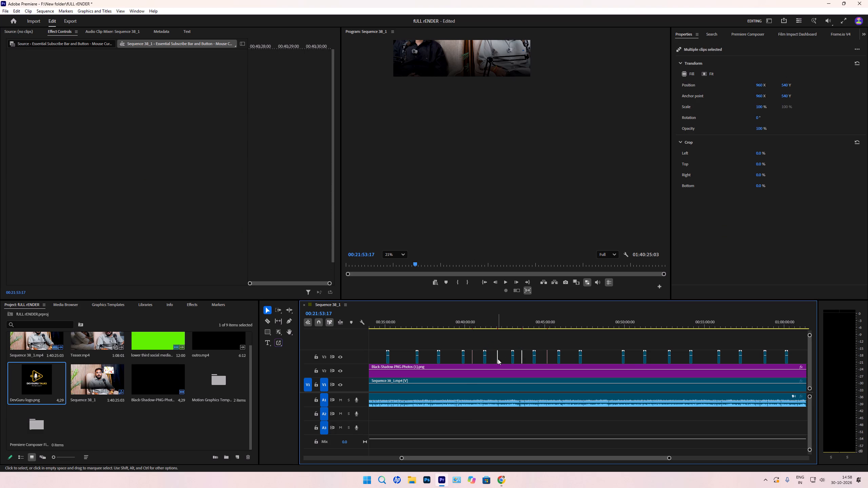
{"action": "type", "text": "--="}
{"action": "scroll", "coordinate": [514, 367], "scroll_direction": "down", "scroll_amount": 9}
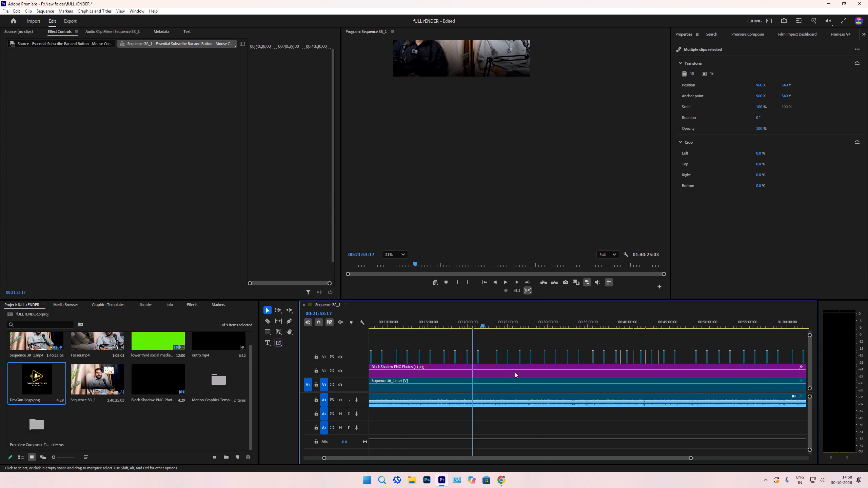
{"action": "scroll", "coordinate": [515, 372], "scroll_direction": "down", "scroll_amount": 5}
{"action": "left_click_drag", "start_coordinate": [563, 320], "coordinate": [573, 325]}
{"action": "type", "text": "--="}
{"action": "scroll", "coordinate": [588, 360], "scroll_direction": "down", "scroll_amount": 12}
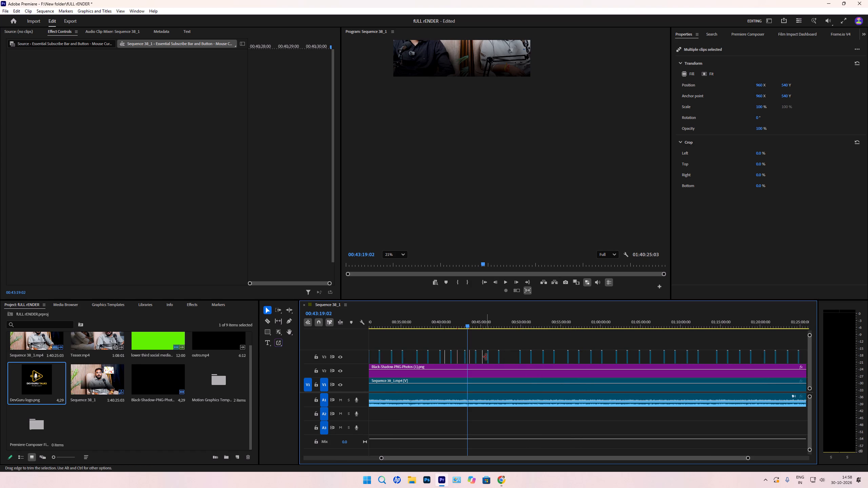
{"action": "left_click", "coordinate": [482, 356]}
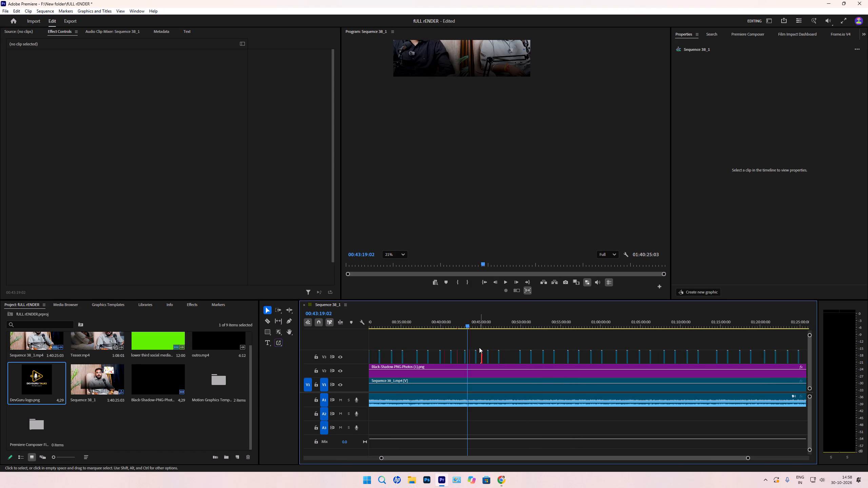
Duplicate the four subscribe bar clips between 00:40:00 and 00:46:00 further along V3, with the copies starting at about 01:14:00.
{"action": "left_click_drag", "start_coordinate": [479, 343], "coordinate": [487, 358]}
{"action": "left_click_drag", "start_coordinate": [471, 342], "coordinate": [471, 359], "text": "shift"}
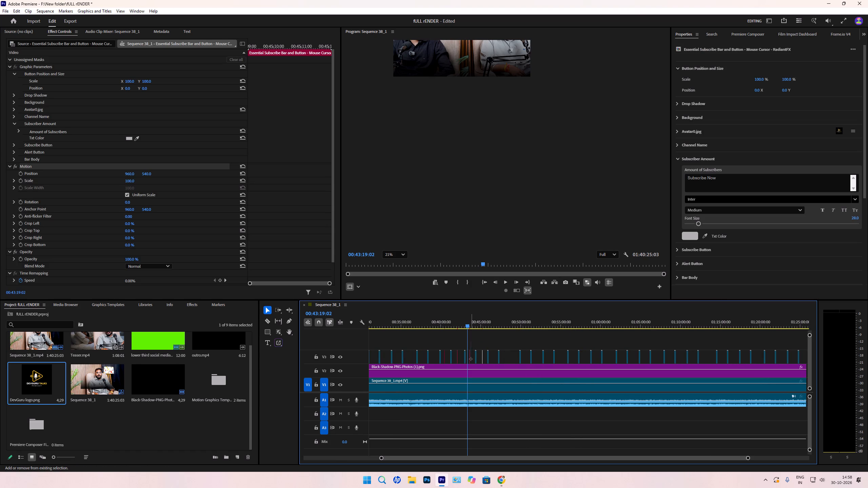
{"action": "left_click_drag", "start_coordinate": [471, 359], "coordinate": [470, 361], "text": "shift"}
{"action": "left_click_drag", "start_coordinate": [460, 343], "coordinate": [457, 357], "text": "shift"}
{"action": "left_click_drag", "start_coordinate": [450, 343], "coordinate": [446, 350], "text": "shift"}
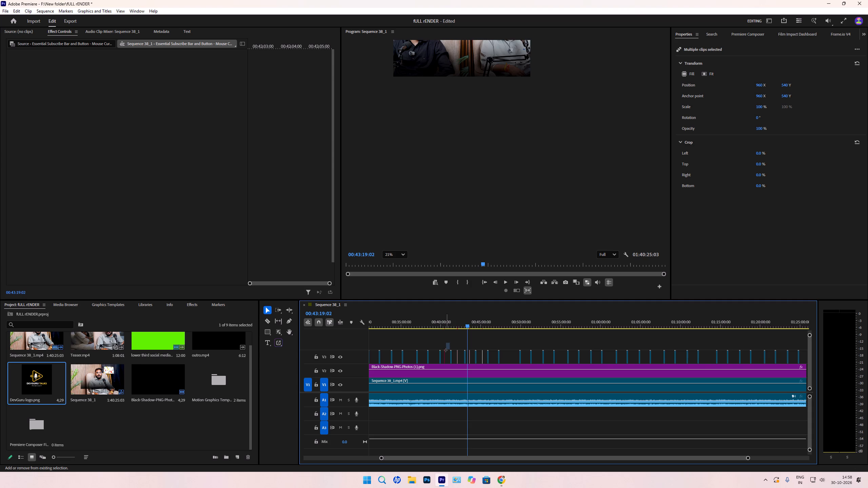
{"action": "left_click_drag", "start_coordinate": [446, 350], "coordinate": [445, 359], "text": "shift"}
{"action": "left_click_drag", "start_coordinate": [445, 359], "coordinate": [706, 354]}
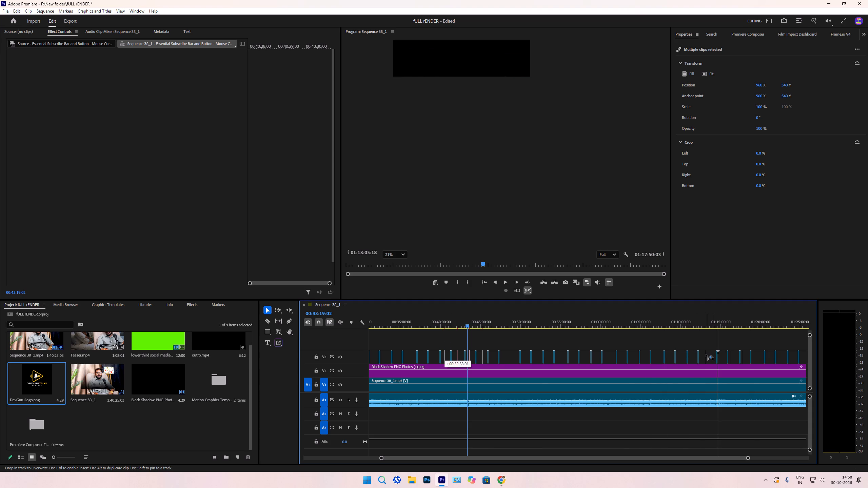
{"action": "left_click_drag", "start_coordinate": [706, 354], "coordinate": [710, 355]}
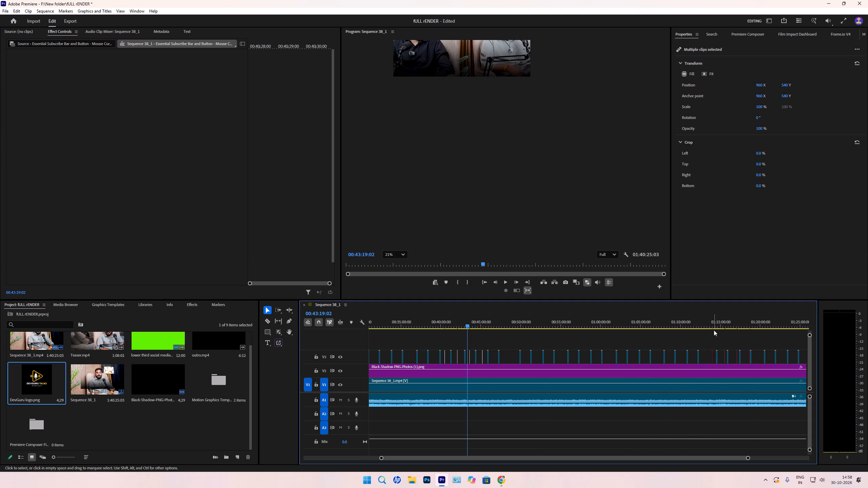
Play the sequence from about 01:15:29 to check the copied subscribe bar over the video.
{"action": "left_click_drag", "start_coordinate": [712, 325], "coordinate": [714, 332]}
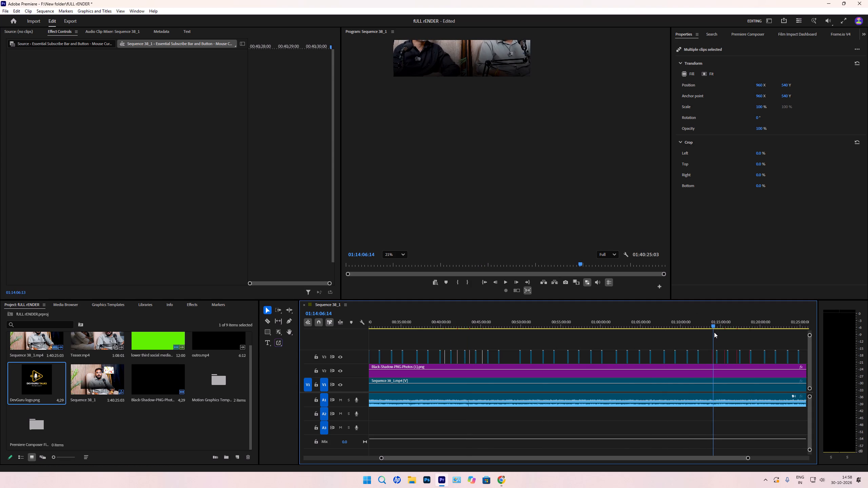
{"action": "left_click_drag", "start_coordinate": [714, 332], "coordinate": [717, 337]}
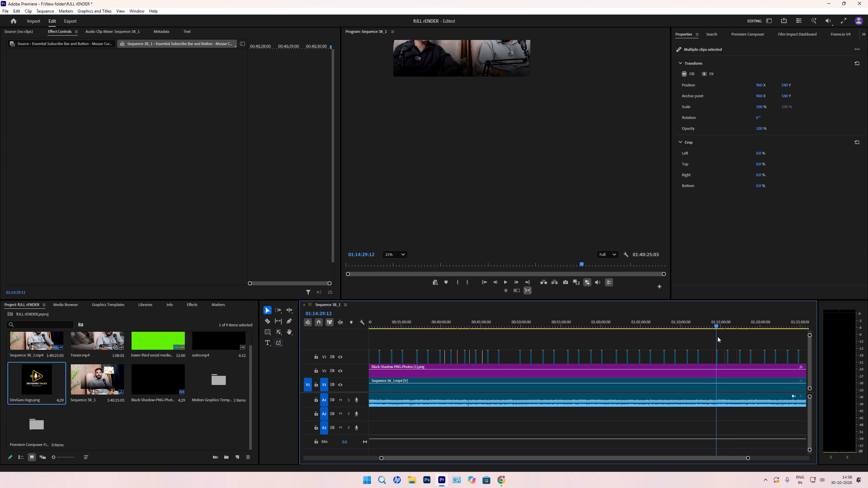
{"action": "left_click_drag", "start_coordinate": [717, 337], "coordinate": [723, 340]}
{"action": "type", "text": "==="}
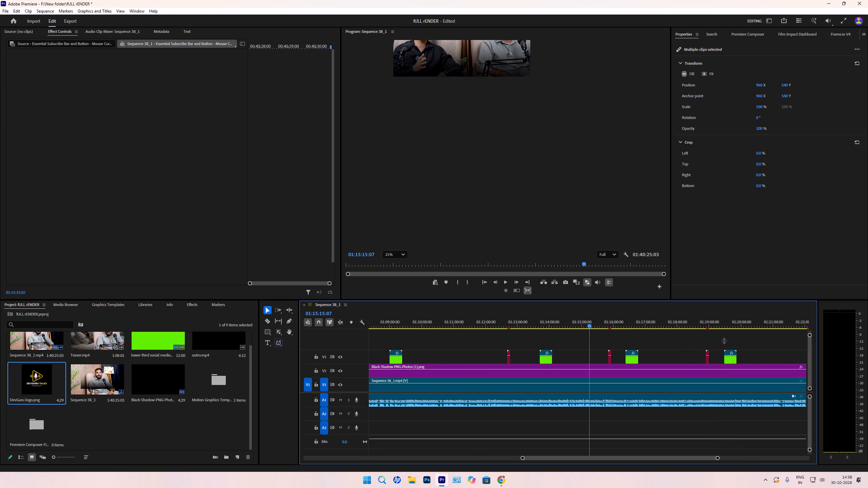
{"action": "left_click_drag", "start_coordinate": [597, 318], "coordinate": [605, 323]}
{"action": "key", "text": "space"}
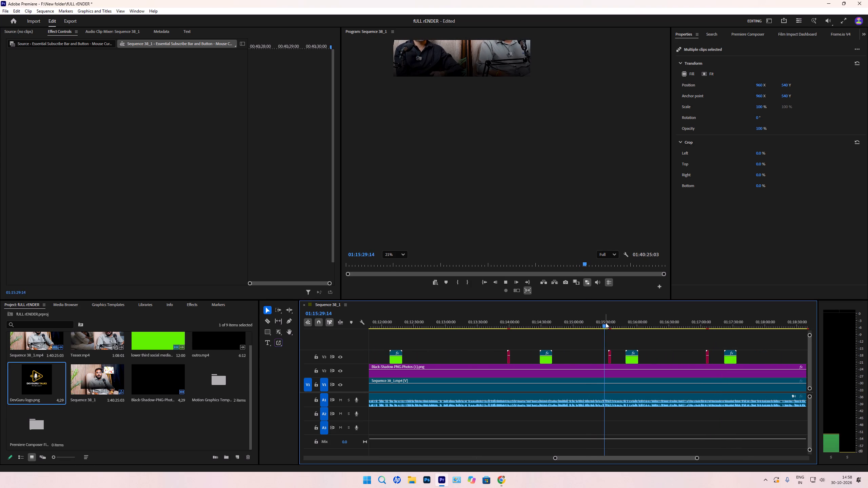
{"action": "scroll", "coordinate": [595, 370], "scroll_direction": "down", "scroll_amount": 4}
{"action": "scroll", "coordinate": [595, 370], "scroll_direction": "up", "scroll_amount": 1}
{"action": "scroll", "coordinate": [593, 370], "scroll_direction": "down", "scroll_amount": 4}
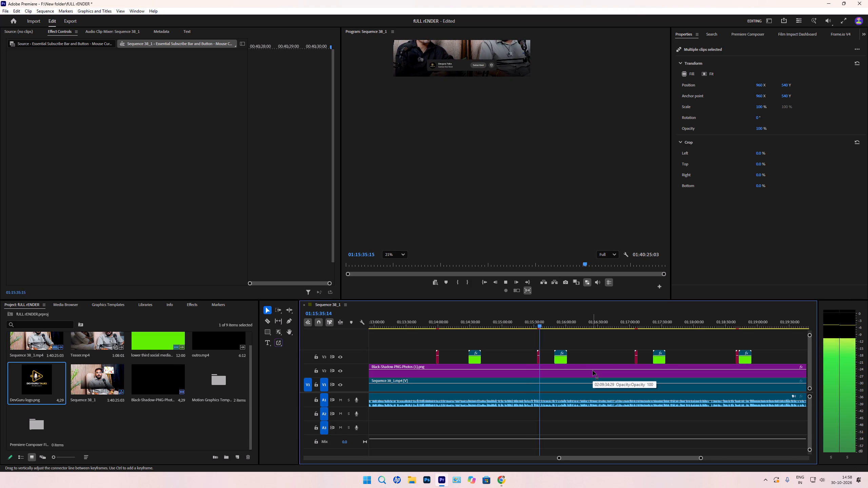
Shift the last two subscribe bar copies slightly earlier on V3, to about 01:18:29 and 01:16:54, clear of the neighbouring lower thirds.
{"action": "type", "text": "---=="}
{"action": "scroll", "coordinate": [593, 370], "scroll_direction": "down", "scroll_amount": 15}
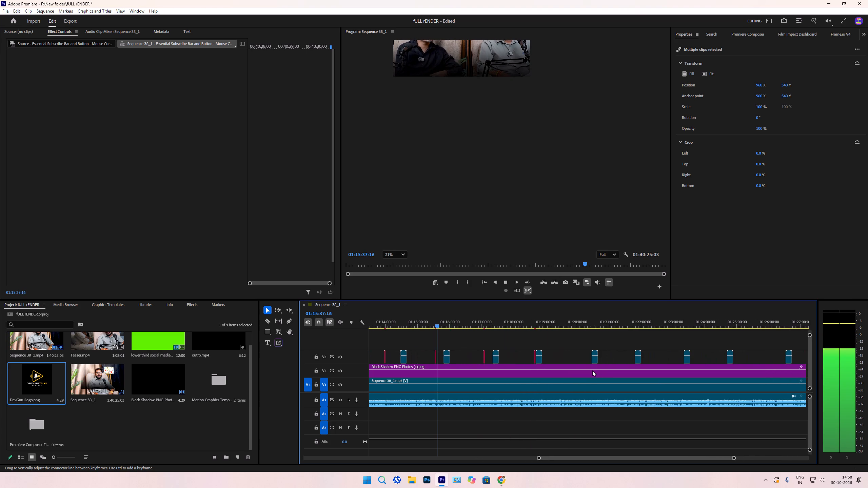
{"action": "left_click_drag", "start_coordinate": [535, 360], "coordinate": [529, 360]}
{"action": "left_click_drag", "start_coordinate": [535, 360], "coordinate": [529, 360]}
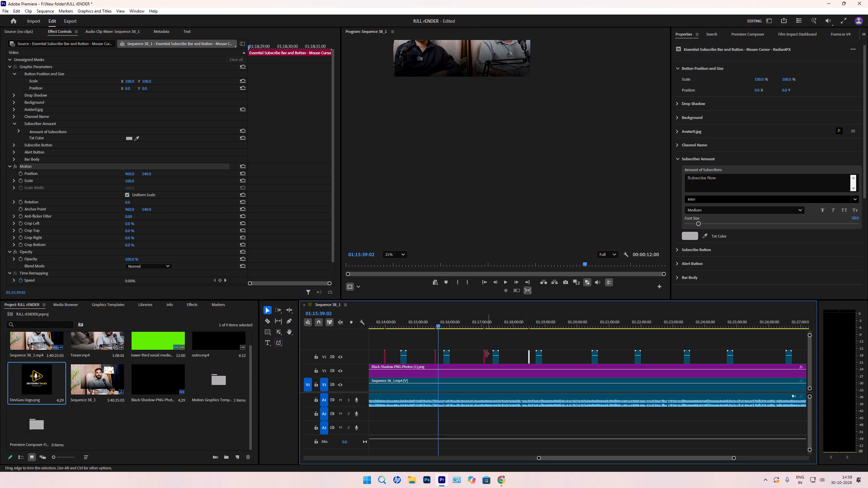
{"action": "left_click_drag", "start_coordinate": [485, 360], "coordinate": [479, 359]}
Duplicate the two subscribe bars at about 01:16:54 and 01:18:29 near the end of V3, at about 01:37:46 and 01:39:22.
{"action": "left_click_drag", "start_coordinate": [467, 346], "coordinate": [477, 357]}
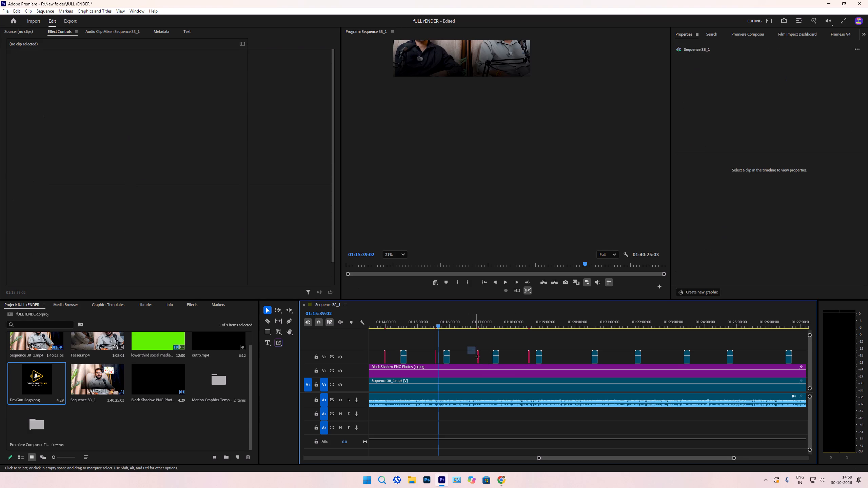
{"action": "left_click_drag", "start_coordinate": [477, 357], "coordinate": [481, 361]}
{"action": "left_click_drag", "start_coordinate": [522, 347], "coordinate": [529, 355], "text": "shift"}
{"action": "left_click_drag", "start_coordinate": [529, 355], "coordinate": [572, 354]}
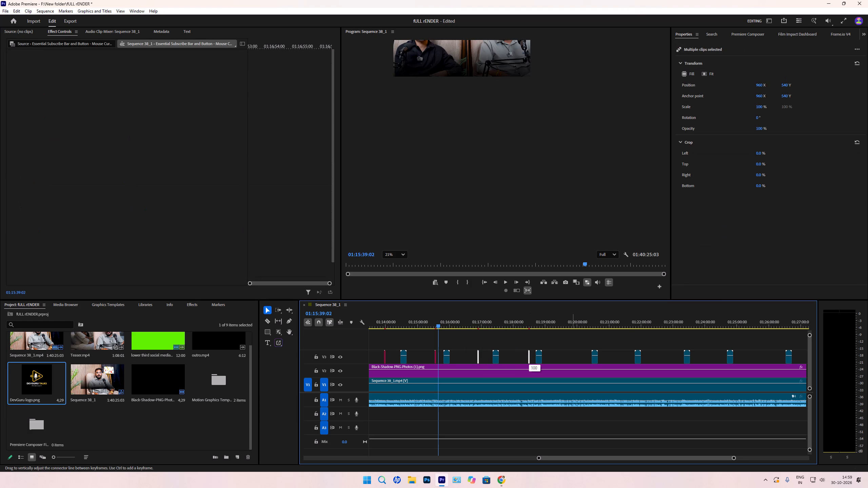
{"action": "left_click_drag", "start_coordinate": [572, 354], "coordinate": [530, 346]}
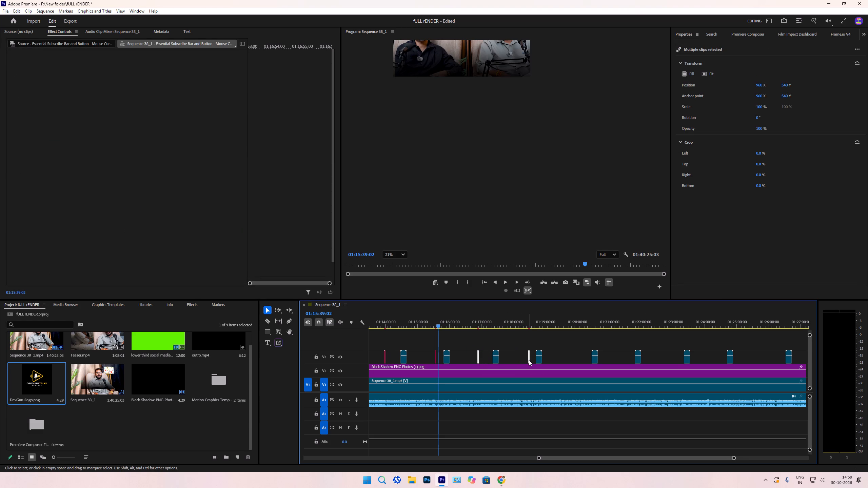
{"action": "left_click_drag", "start_coordinate": [529, 360], "coordinate": [800, 349]}
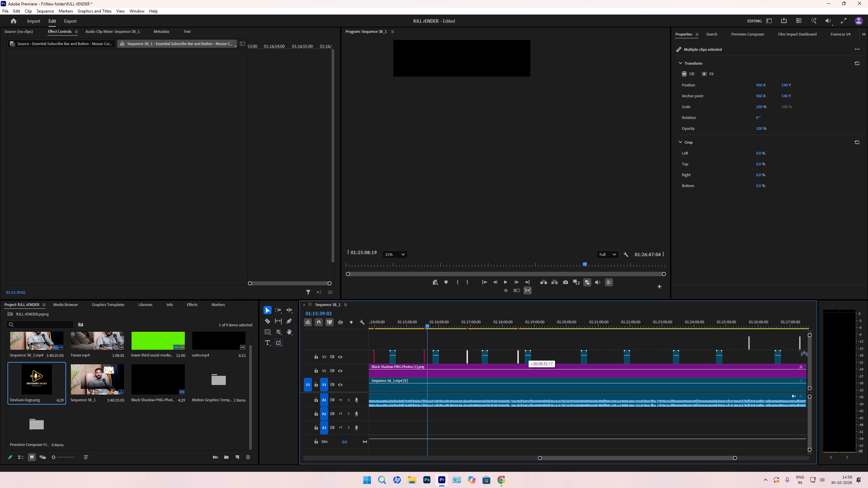
{"action": "left_click_drag", "start_coordinate": [800, 349], "coordinate": [803, 349]}
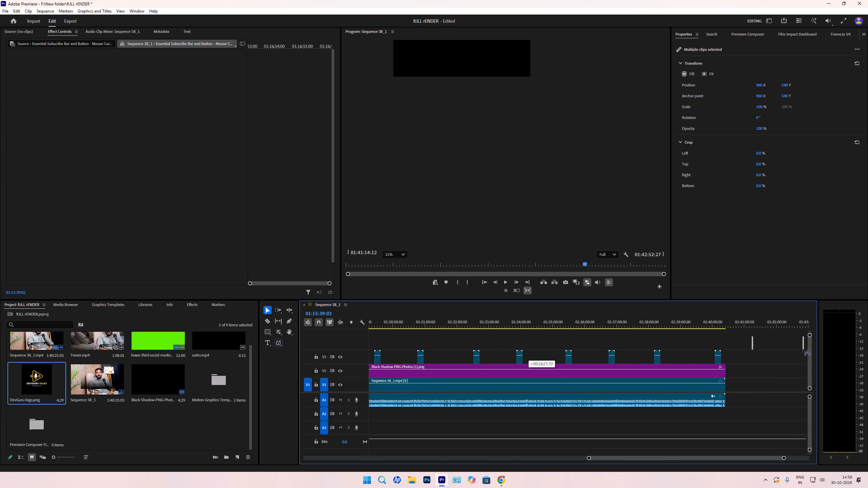
{"action": "left_click_drag", "start_coordinate": [803, 349], "coordinate": [669, 357]}
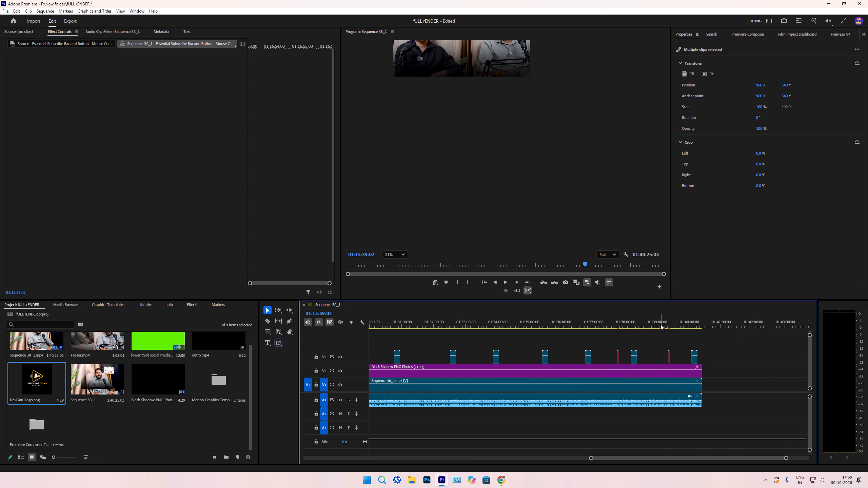
{"action": "left_click_drag", "start_coordinate": [660, 324], "coordinate": [665, 325]}
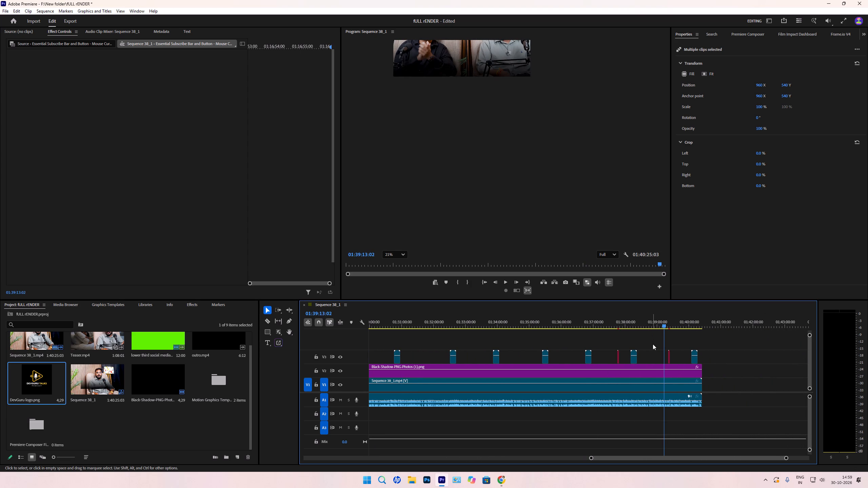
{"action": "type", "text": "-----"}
Return to the start of the sequence and browse the graphics templates for a name lower third.
{"action": "left_click_drag", "start_coordinate": [380, 317], "coordinate": [274, 319]}
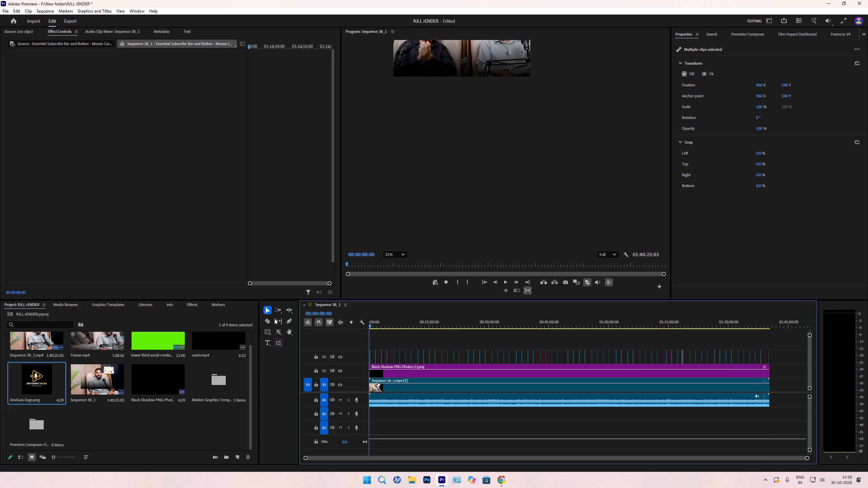
{"action": "left_click_drag", "start_coordinate": [274, 319], "coordinate": [265, 318]}
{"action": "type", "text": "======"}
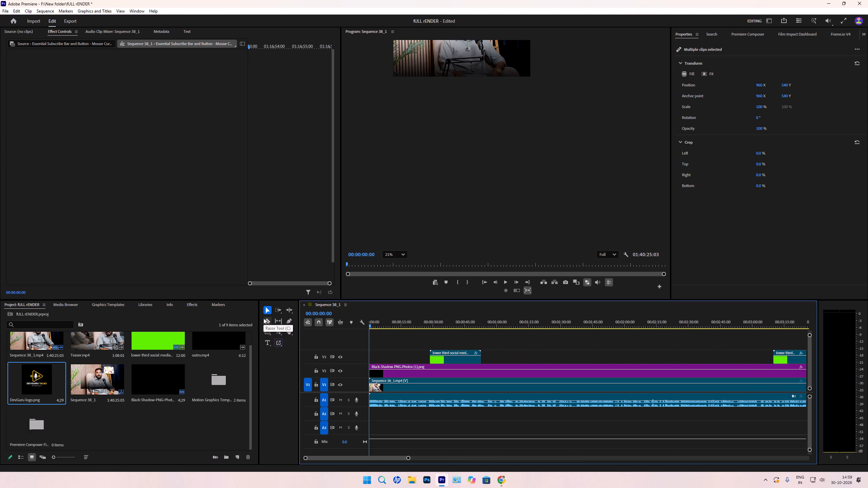
{"action": "left_click", "coordinate": [120, 301]}
{"action": "scroll", "coordinate": [138, 376], "scroll_direction": "down", "scroll_amount": 19}
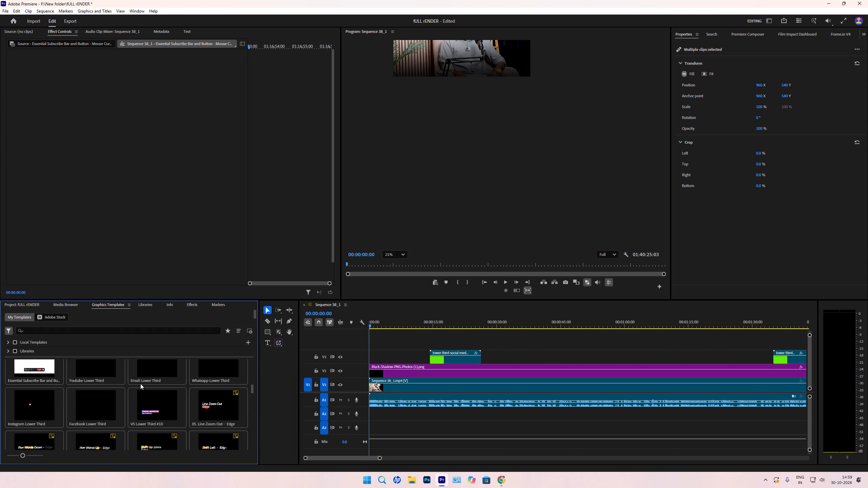
{"action": "scroll", "coordinate": [140, 384], "scroll_direction": "down", "scroll_amount": 8}
{"action": "scroll", "coordinate": [136, 380], "scroll_direction": "down", "scroll_amount": 20}
{"action": "scroll", "coordinate": [136, 380], "scroll_direction": "down", "scroll_amount": 20}
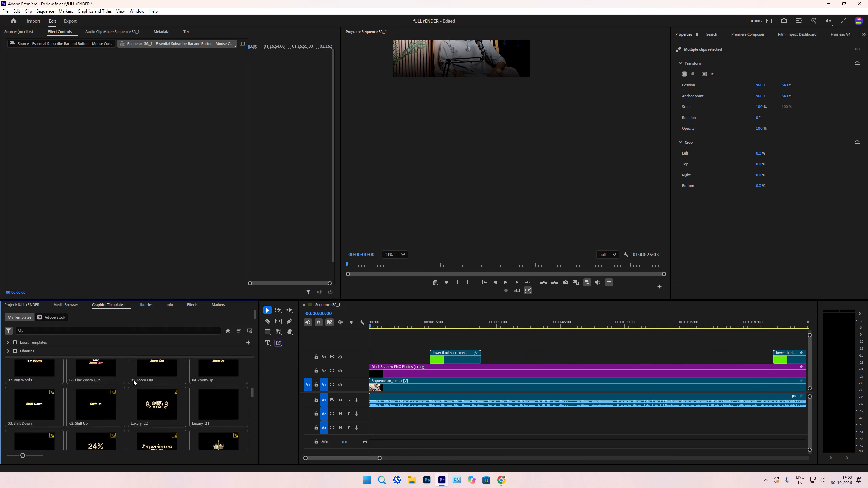
{"action": "scroll", "coordinate": [133, 380], "scroll_direction": "down", "scroll_amount": 20}
{"action": "scroll", "coordinate": [133, 380], "scroll_direction": "down", "scroll_amount": 20}
{"action": "scroll", "coordinate": [133, 380], "scroll_direction": "down", "scroll_amount": 12}
Save the project.
{"action": "key", "text": "ctrl+s"}
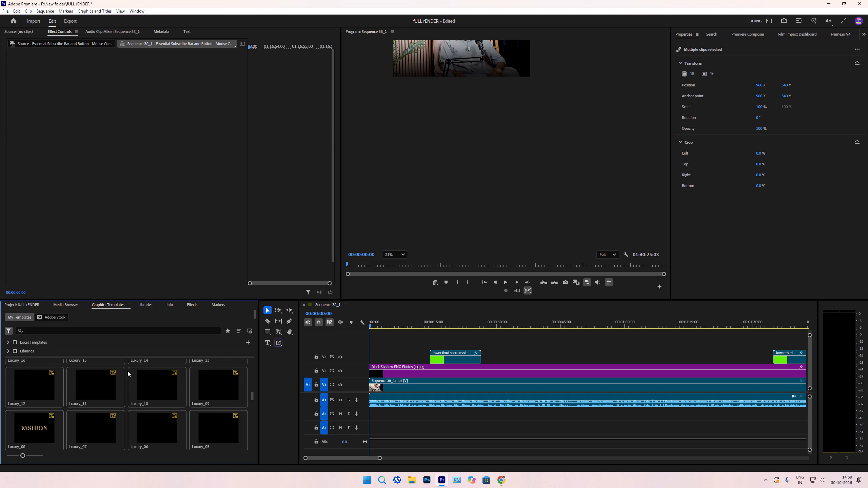
Place the VS Lower Third #04 template at the very start of V3 and play it over the video.
{"action": "scroll", "coordinate": [75, 403], "scroll_direction": "down", "scroll_amount": 20}
{"action": "scroll", "coordinate": [75, 403], "scroll_direction": "down", "scroll_amount": 19}
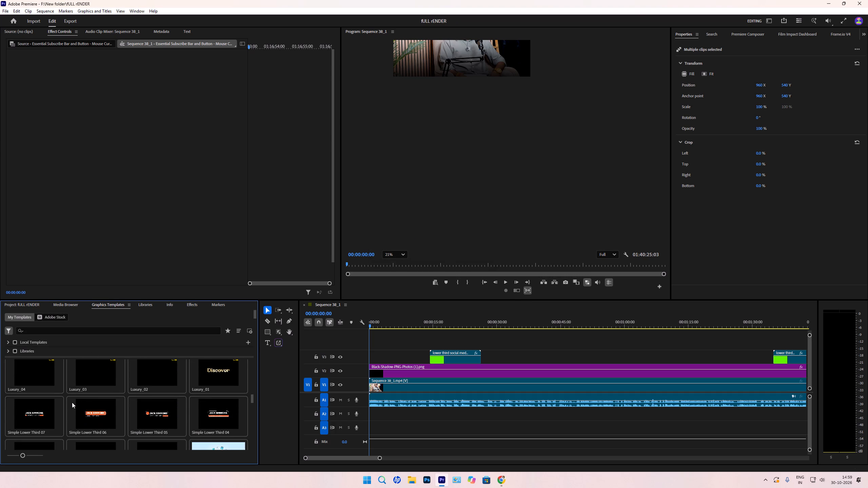
{"action": "scroll", "coordinate": [72, 402], "scroll_direction": "down", "scroll_amount": 15}
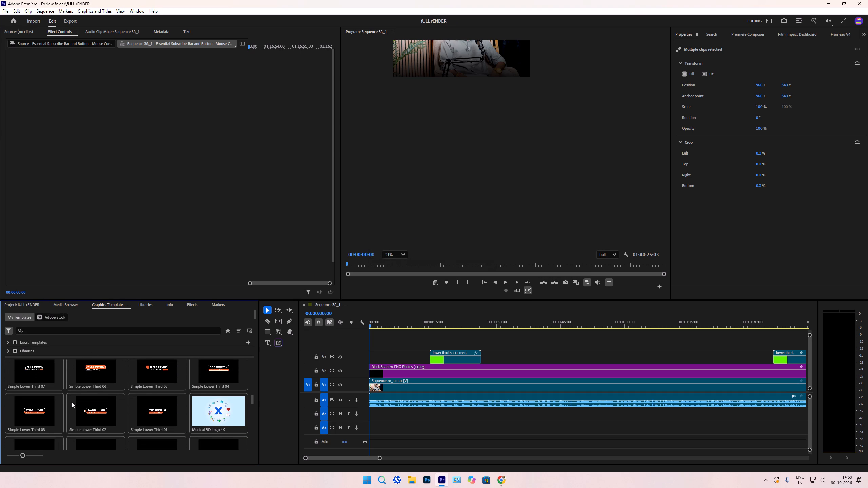
{"action": "scroll", "coordinate": [72, 402], "scroll_direction": "down", "scroll_amount": 16}
{"action": "scroll", "coordinate": [72, 402], "scroll_direction": "down", "scroll_amount": 15}
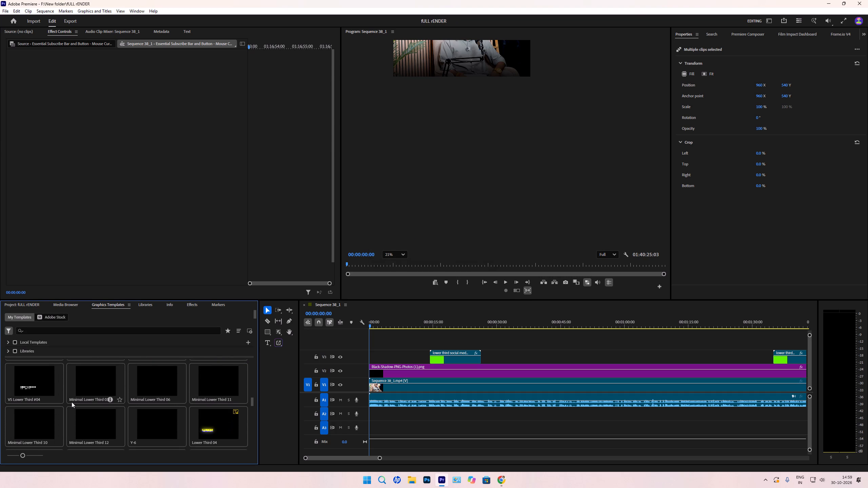
{"action": "left_click", "coordinate": [34, 374]}
{"action": "left_click_drag", "start_coordinate": [24, 376], "coordinate": [367, 353]}
{"action": "left_click", "coordinate": [378, 357]}
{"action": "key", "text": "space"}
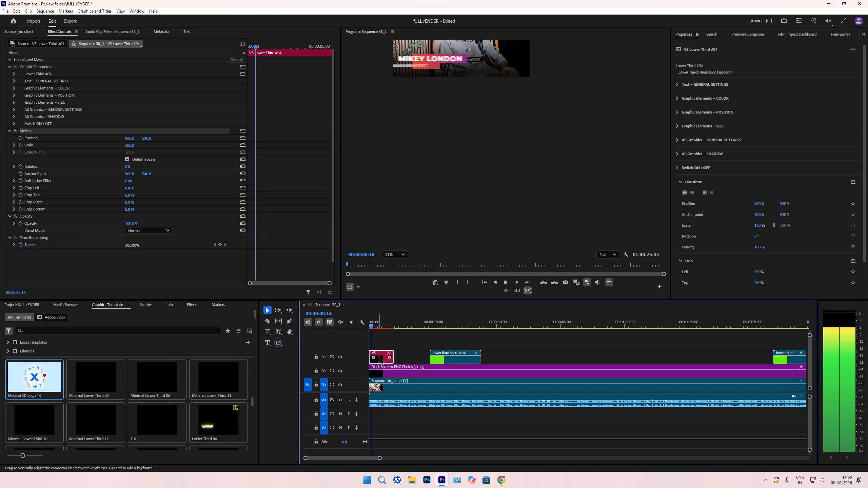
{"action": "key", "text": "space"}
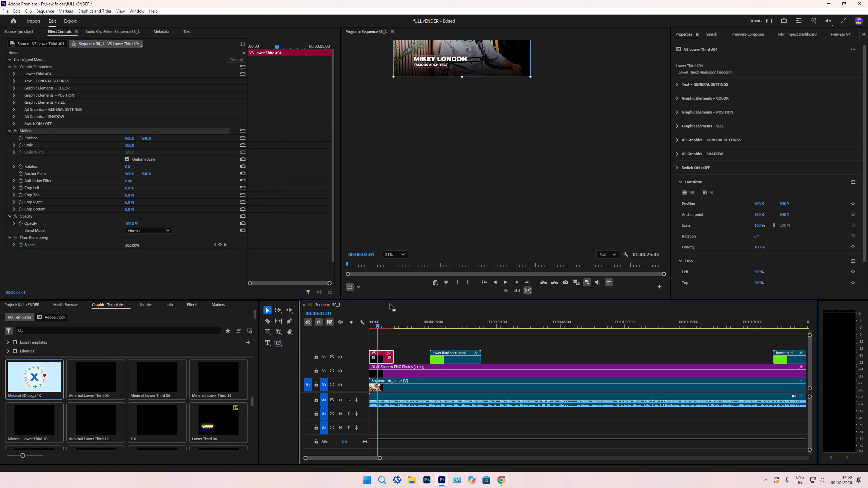
Replace the Title #1 placeholder text of the VS Lower Third #04 clip with the host's name.
{"action": "left_click", "coordinate": [678, 83]}
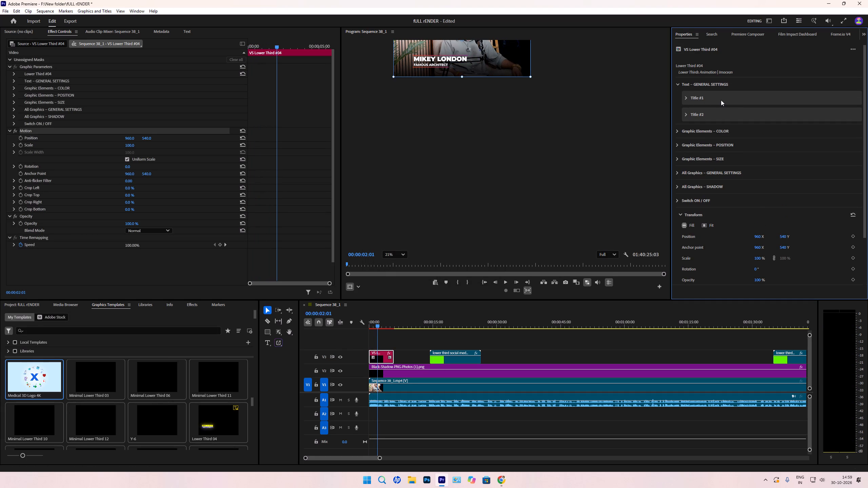
{"action": "left_click", "coordinate": [690, 95]}
{"action": "left_click", "coordinate": [684, 98]}
{"action": "left_click", "coordinate": [685, 119]}
{"action": "left_click", "coordinate": [685, 116]}
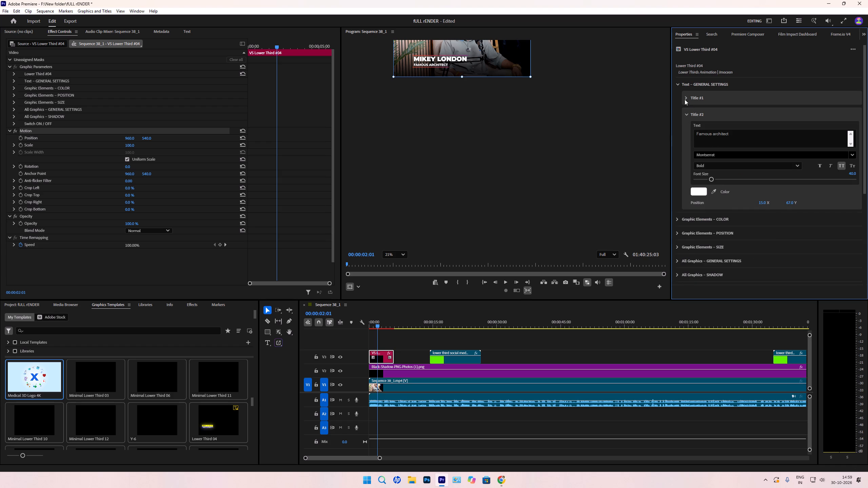
{"action": "left_click", "coordinate": [685, 99]}
{"action": "left_click_drag", "start_coordinate": [736, 117], "coordinate": [649, 121]}
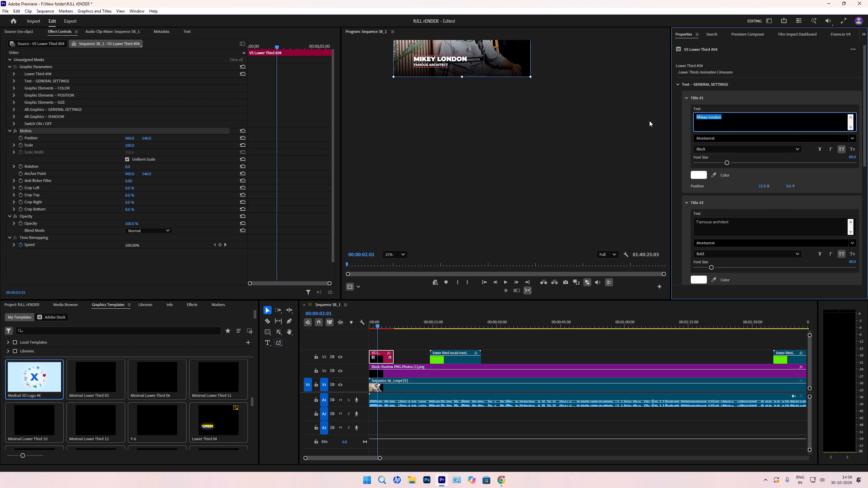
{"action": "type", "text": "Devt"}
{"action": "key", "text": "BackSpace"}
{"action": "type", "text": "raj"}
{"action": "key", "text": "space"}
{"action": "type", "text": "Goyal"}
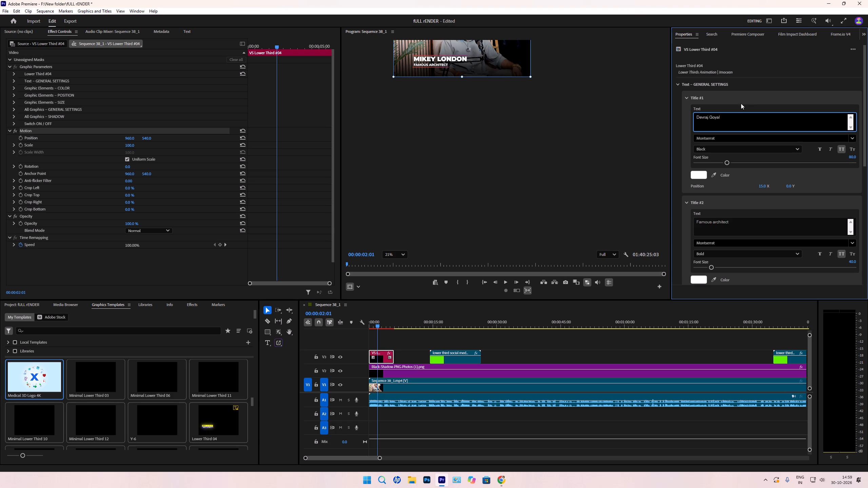
Replace the Title #2 text of the VS Lower Third #04 clip with "Founder Devguru Talks".
{"action": "left_click_drag", "start_coordinate": [738, 226], "coordinate": [617, 232]}
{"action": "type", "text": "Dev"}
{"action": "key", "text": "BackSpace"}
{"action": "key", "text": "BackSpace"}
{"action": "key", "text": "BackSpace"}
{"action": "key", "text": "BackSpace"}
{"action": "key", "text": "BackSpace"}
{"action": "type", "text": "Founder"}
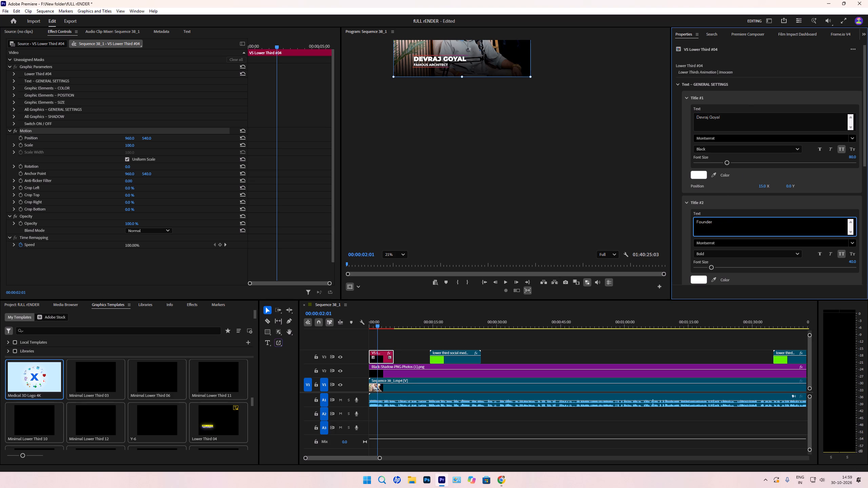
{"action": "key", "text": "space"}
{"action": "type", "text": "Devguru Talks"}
{"action": "left_click", "coordinate": [689, 219]}
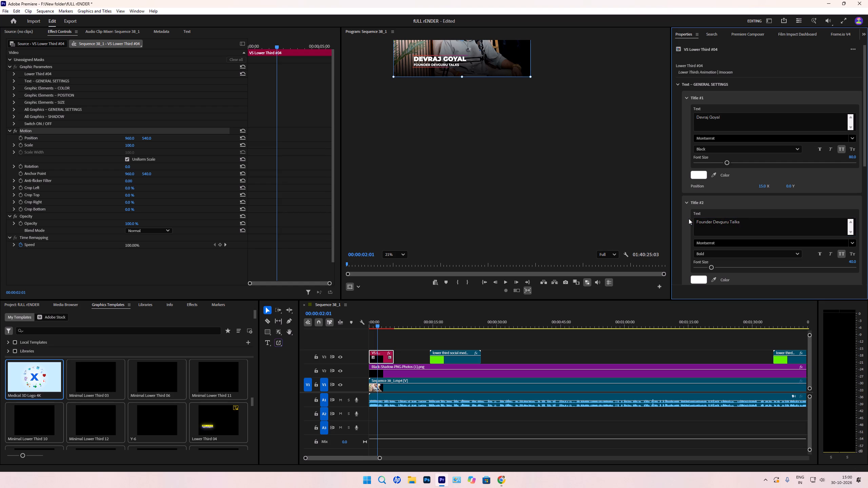
Set the name lower third's horizontal Motion position to 766 and play it back.
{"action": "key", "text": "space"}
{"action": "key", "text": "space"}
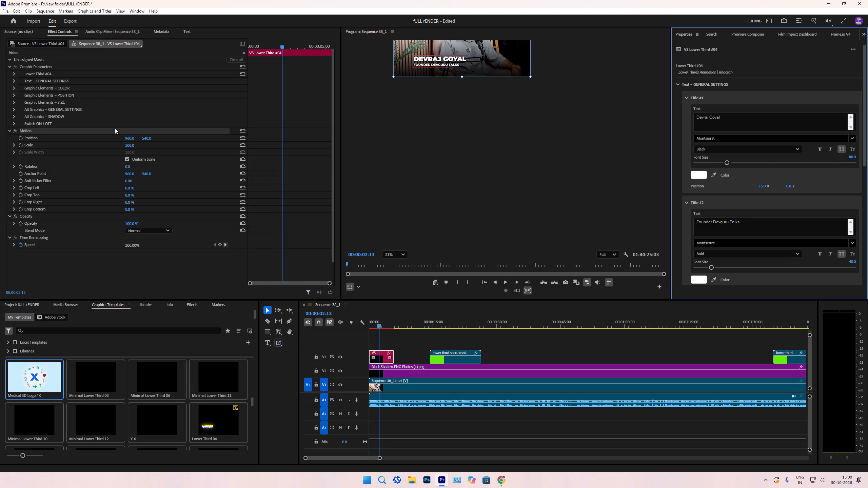
{"action": "left_click_drag", "start_coordinate": [129, 139], "coordinate": [62, 139]}
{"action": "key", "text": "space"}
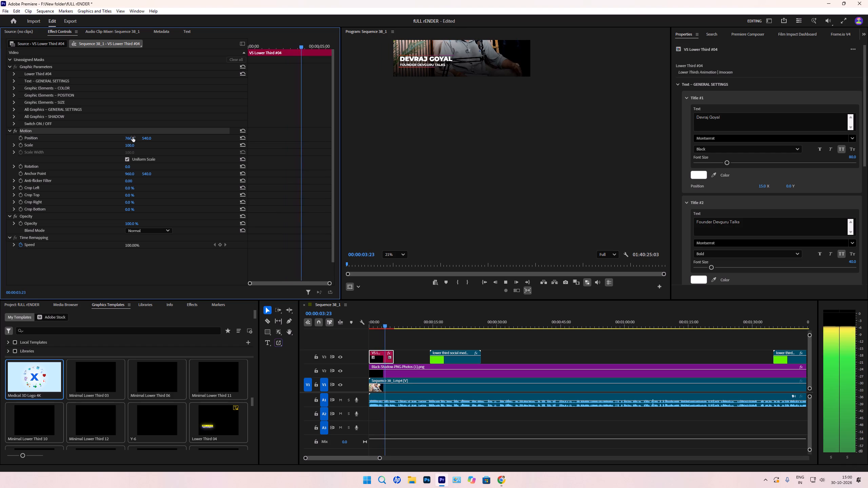
Duplicate the name lower third along V3 to start at about 00:00:07 and play the copy over the video.
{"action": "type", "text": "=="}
{"action": "left_click", "coordinate": [405, 327]}
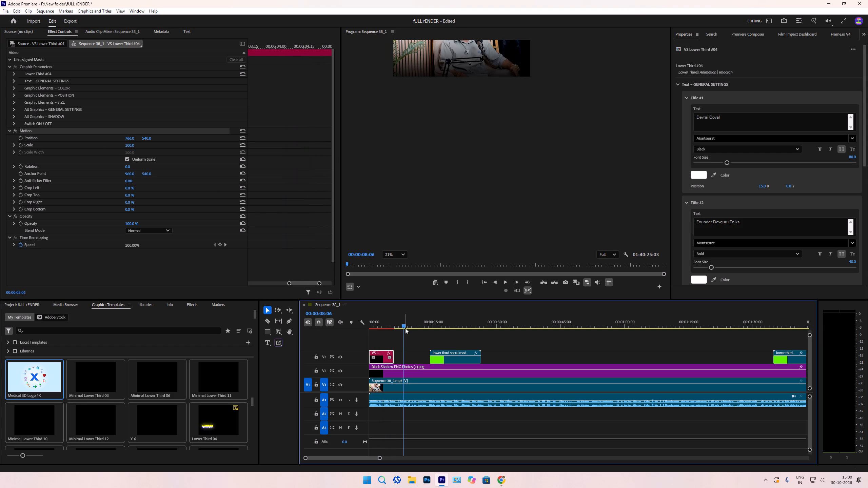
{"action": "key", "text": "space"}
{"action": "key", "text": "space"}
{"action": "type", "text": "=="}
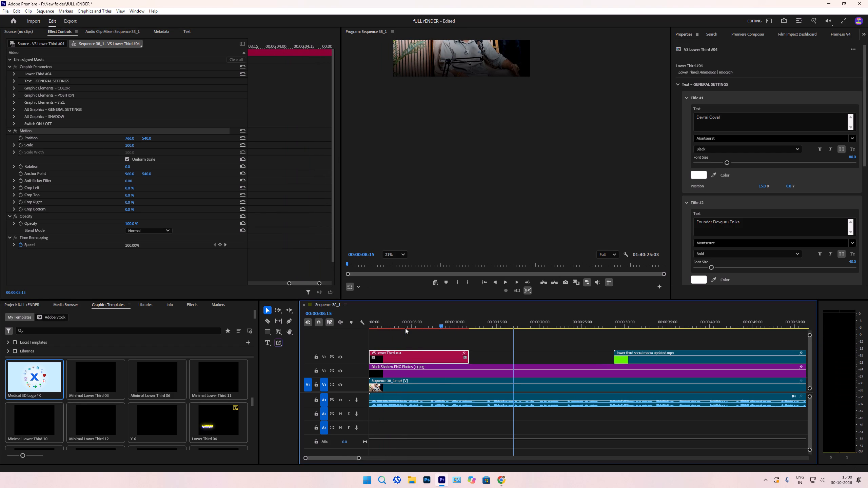
{"action": "left_click_drag", "start_coordinate": [391, 353], "coordinate": [504, 356]}
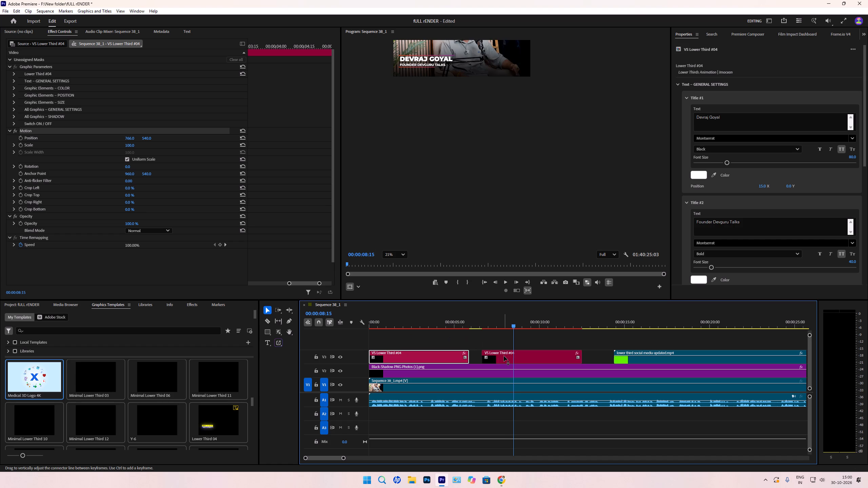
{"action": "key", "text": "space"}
{"action": "left_click", "coordinate": [477, 322]}
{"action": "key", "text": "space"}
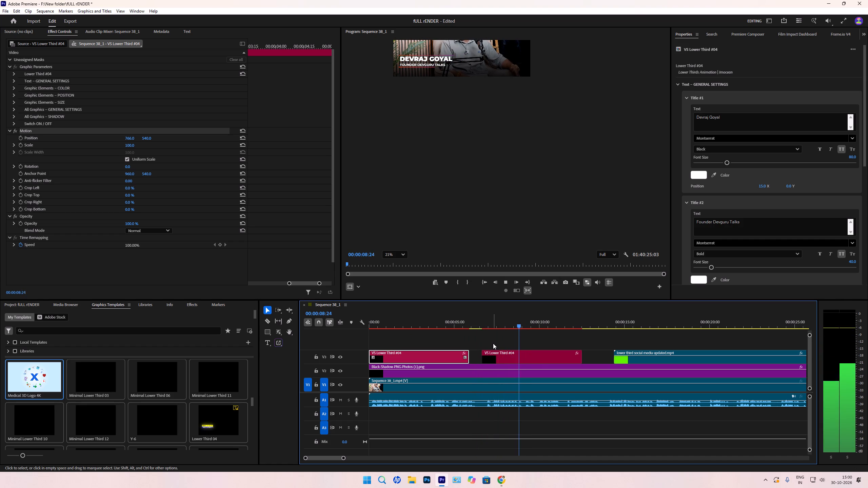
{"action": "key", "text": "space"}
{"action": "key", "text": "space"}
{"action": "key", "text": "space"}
Move the copied name lower third to about 00:00:10 and the first social media lower third to about 00:00:17 on V3.
{"action": "left_click_drag", "start_coordinate": [496, 349], "coordinate": [514, 349]}
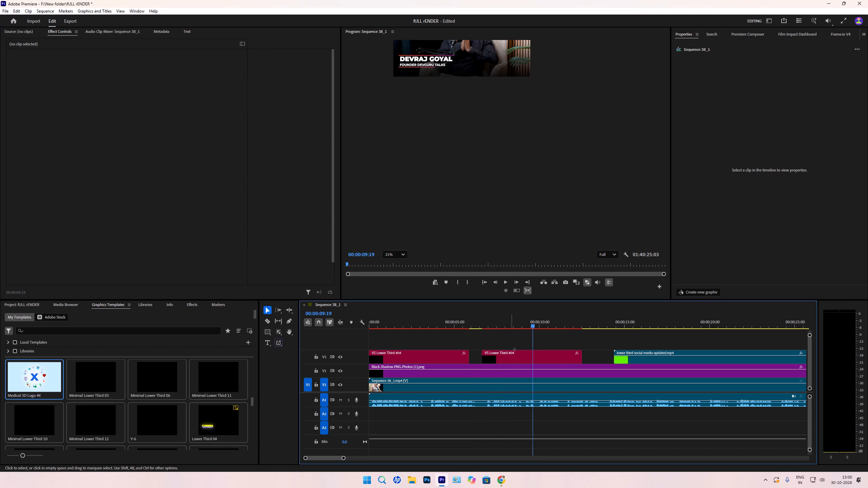
{"action": "left_click_drag", "start_coordinate": [514, 349], "coordinate": [533, 351]}
{"action": "left_click_drag", "start_coordinate": [535, 352], "coordinate": [560, 353]}
{"action": "scroll", "coordinate": [562, 352], "scroll_direction": "down", "scroll_amount": 13}
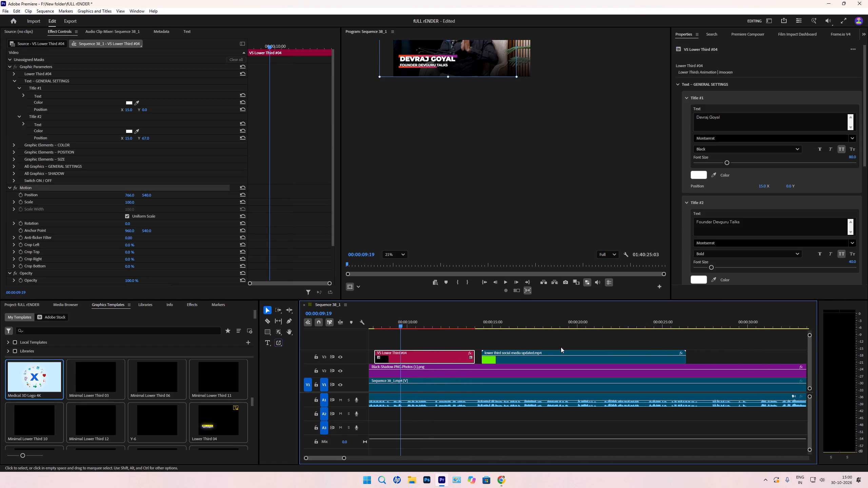
{"action": "left_click_drag", "start_coordinate": [545, 353], "coordinate": [588, 358]}
{"action": "left_click_drag", "start_coordinate": [427, 360], "coordinate": [459, 360]}
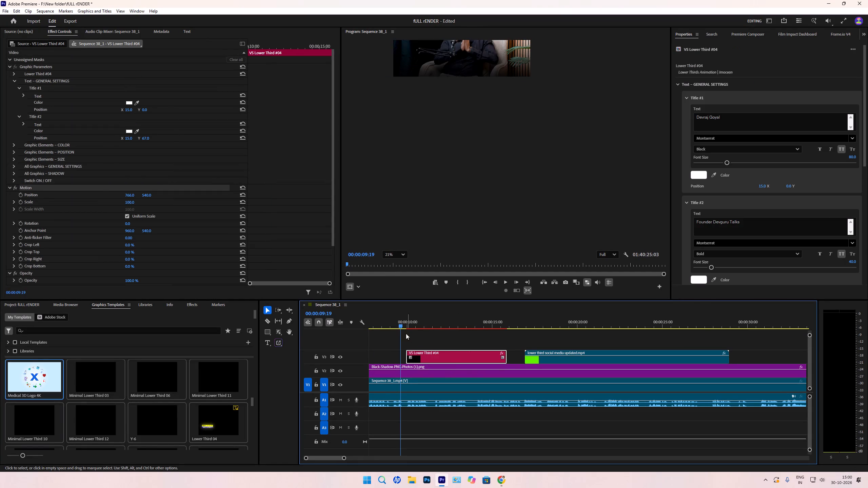
Move the copied name lower third slightly earlier on V3 to start at about 00:00:09 and play it over the video.
{"action": "left_click", "coordinate": [391, 323]}
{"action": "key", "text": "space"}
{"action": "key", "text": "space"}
{"action": "scroll", "coordinate": [443, 381], "scroll_direction": "up", "scroll_amount": 5}
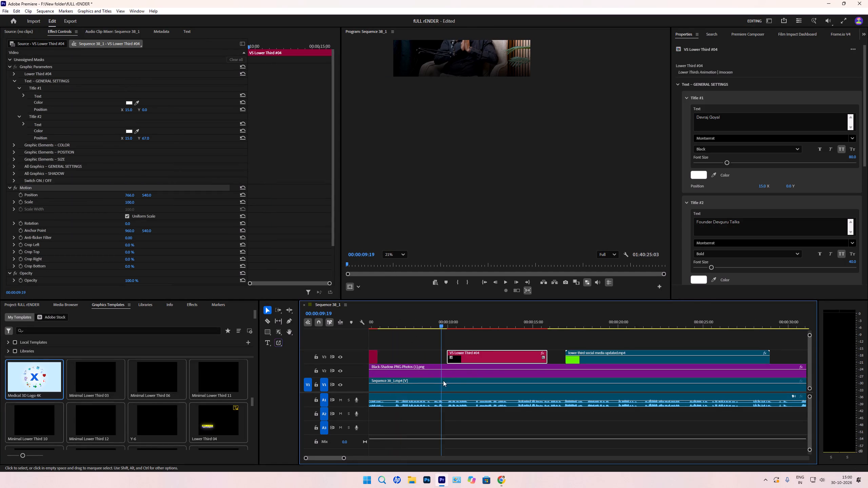
{"action": "left_click_drag", "start_coordinate": [470, 359], "coordinate": [457, 361]}
{"action": "left_click", "coordinate": [441, 319]}
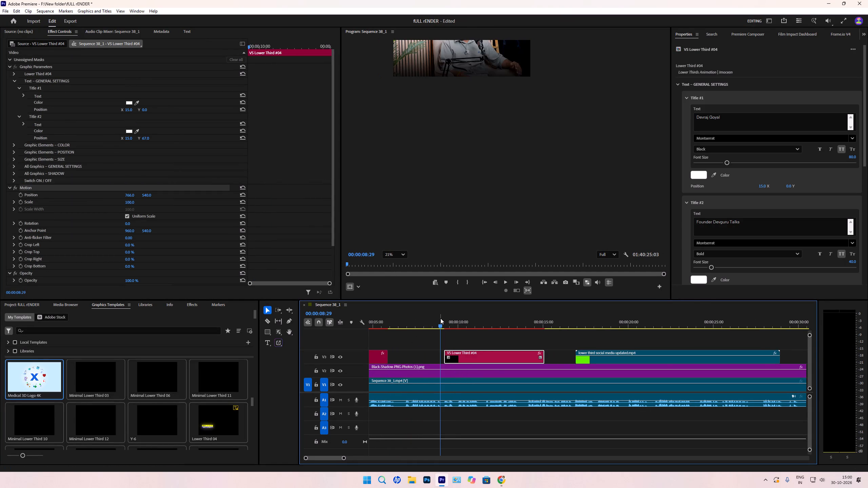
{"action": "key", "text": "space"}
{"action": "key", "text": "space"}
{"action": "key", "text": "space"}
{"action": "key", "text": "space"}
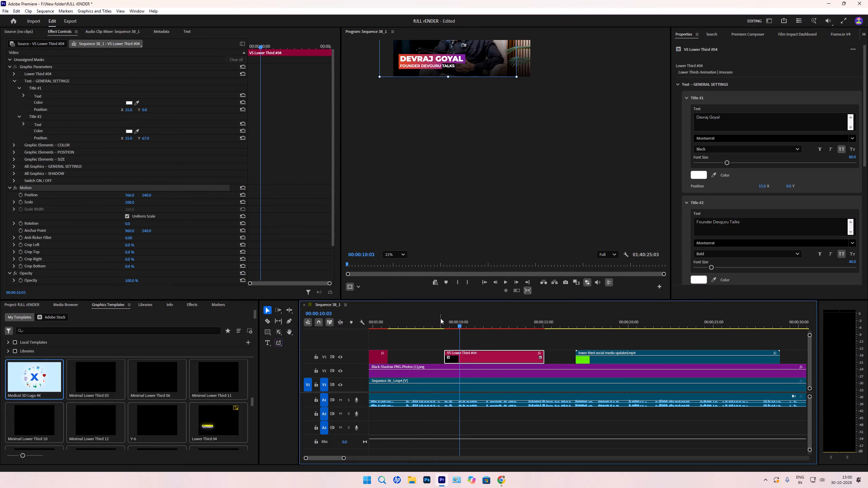
Replace the Title #1 text of the copied name lower third with the guest speaker's full name, prefixed with "Mr.".
{"action": "left_click_drag", "start_coordinate": [762, 119], "coordinate": [635, 126]}
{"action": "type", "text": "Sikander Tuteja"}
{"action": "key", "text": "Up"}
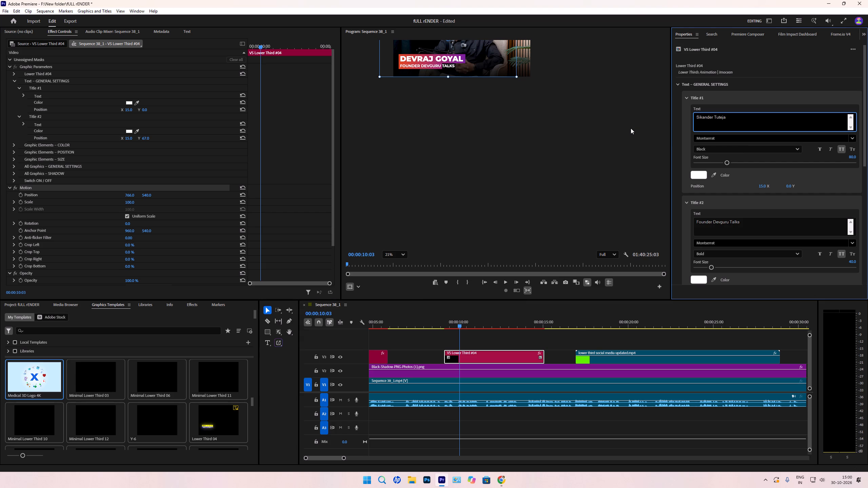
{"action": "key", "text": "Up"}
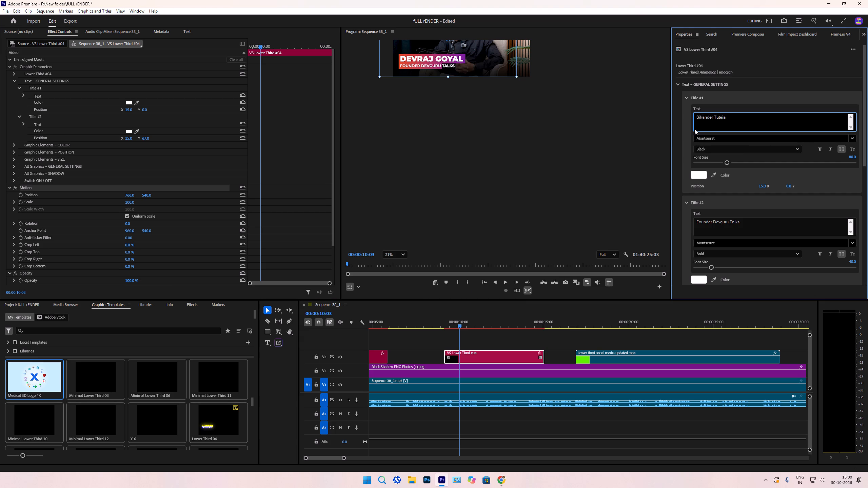
{"action": "left_click", "coordinate": [696, 121]}
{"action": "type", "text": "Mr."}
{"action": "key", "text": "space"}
Replace the Title #2 text of the guest's name lower third with the role line starting "Holistic Wellness & Success Co".
{"action": "left_click_drag", "start_coordinate": [744, 221], "coordinate": [536, 233]}
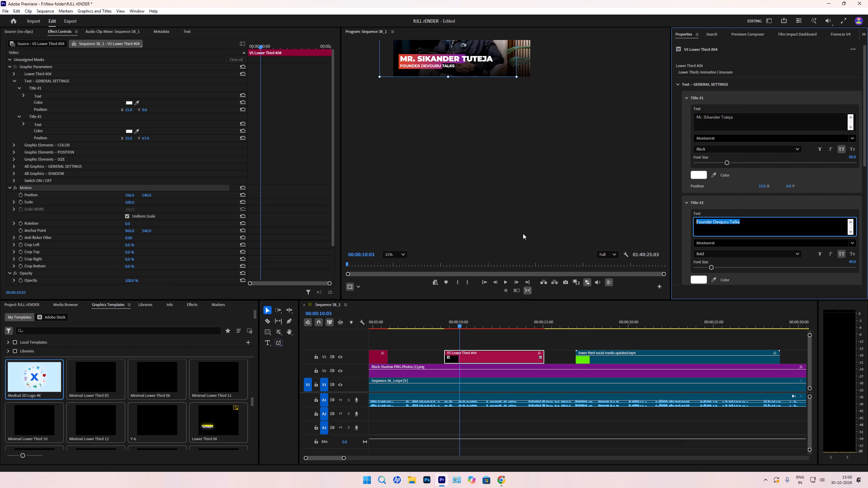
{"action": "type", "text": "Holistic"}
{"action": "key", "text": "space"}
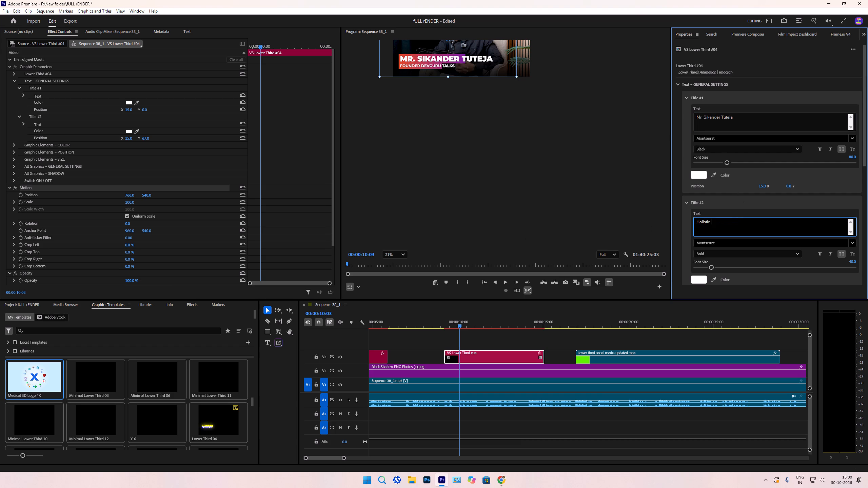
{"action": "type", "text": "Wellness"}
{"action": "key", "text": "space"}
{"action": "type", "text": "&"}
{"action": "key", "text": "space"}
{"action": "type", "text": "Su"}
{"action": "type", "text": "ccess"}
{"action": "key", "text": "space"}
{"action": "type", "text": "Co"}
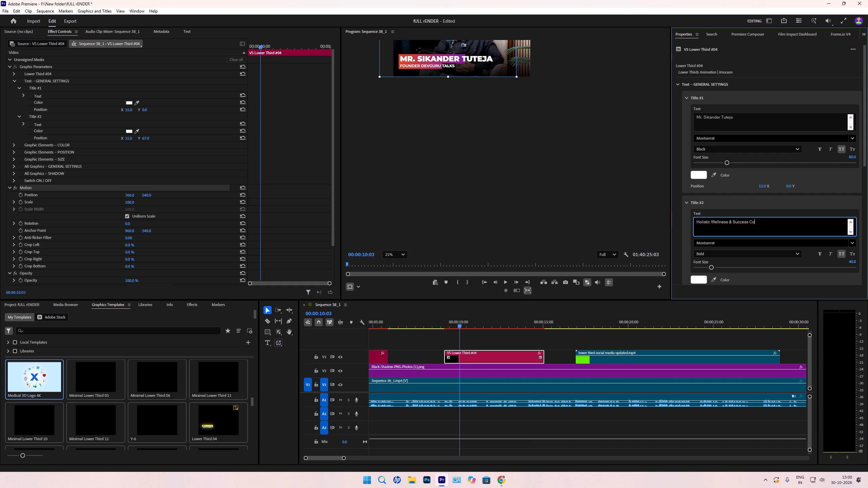
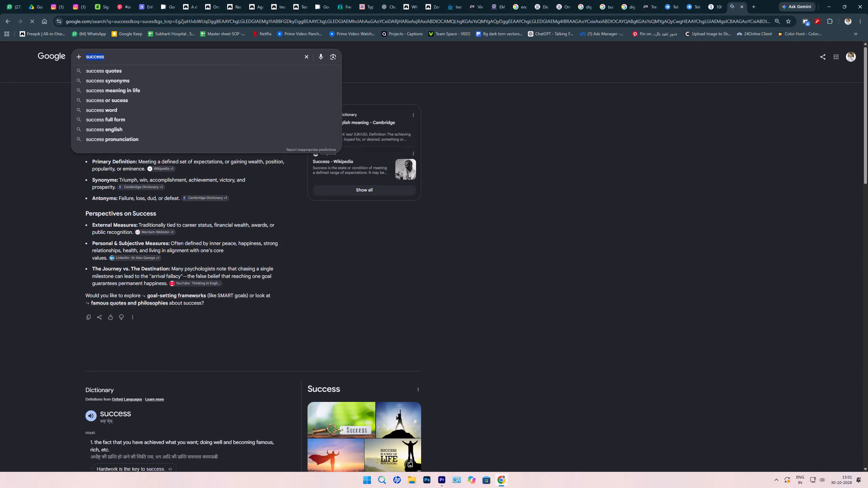
Copy the word "success" from the web search and return to Premiere to the guest's Title #2 role line.
{"action": "key", "text": "ctrl+c"}
{"action": "key", "text": "alt+Tab"}
{"action": "double_click", "coordinate": [738, 224]}
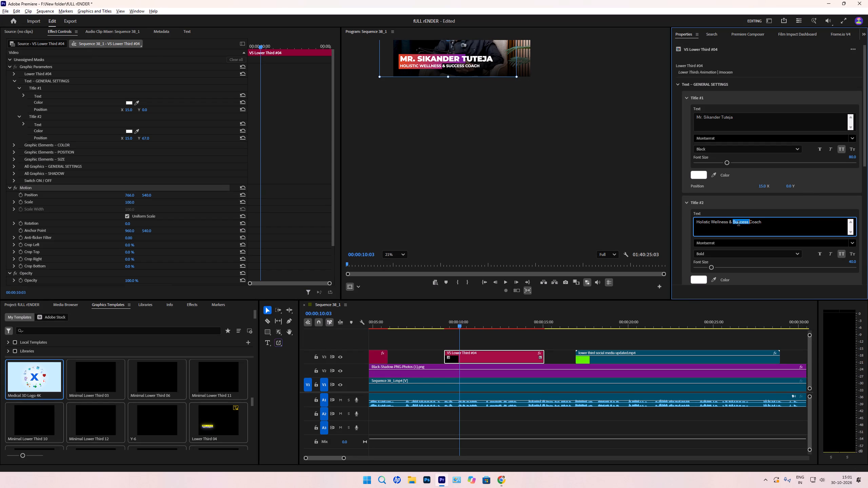
Replace the misspelled word in the guest's Title #2 role line with "Success", making it read "Holistic Wellness & Success Coach".
{"action": "key", "text": "ctrl+v"}
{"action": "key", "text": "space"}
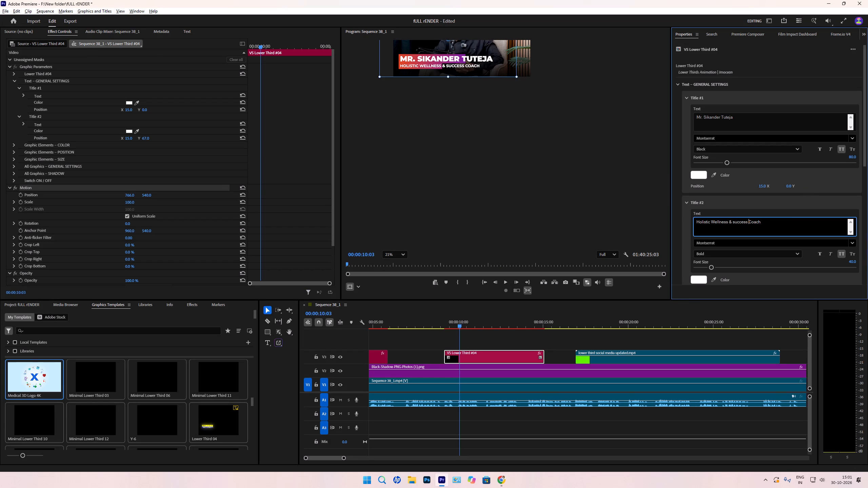
{"action": "left_click", "coordinate": [734, 223]}
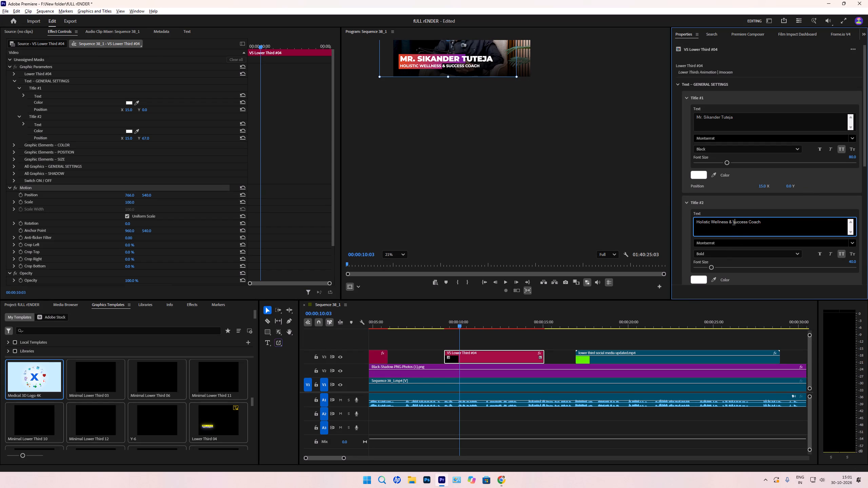
{"action": "left_click", "coordinate": [732, 223]}
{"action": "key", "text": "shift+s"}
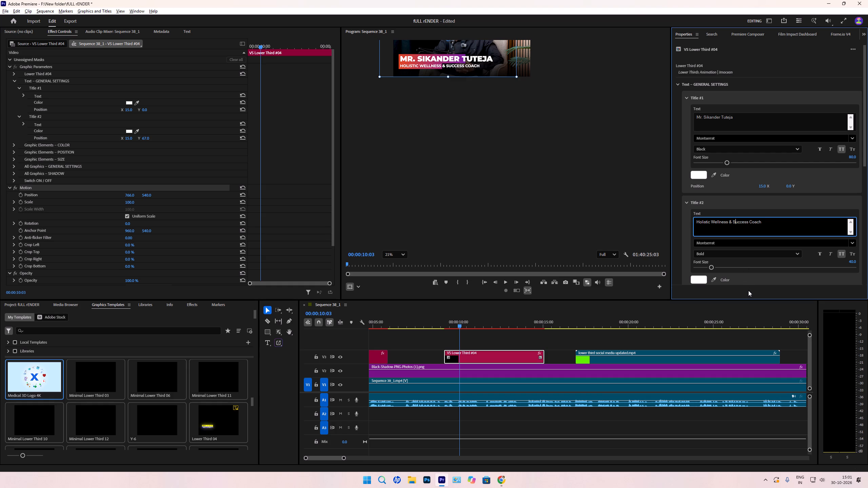
{"action": "left_click", "coordinate": [748, 290]}
Turn off All Caps for the Title #2 line in both the guest's and the host's name lower thirds.
{"action": "left_click", "coordinate": [841, 254]}
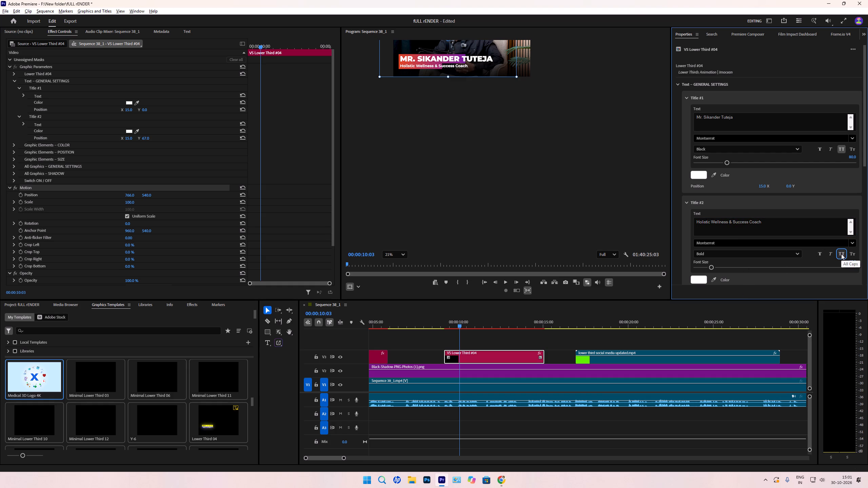
{"action": "scroll", "coordinate": [445, 345], "scroll_direction": "up", "scroll_amount": 5}
{"action": "left_click", "coordinate": [396, 357]}
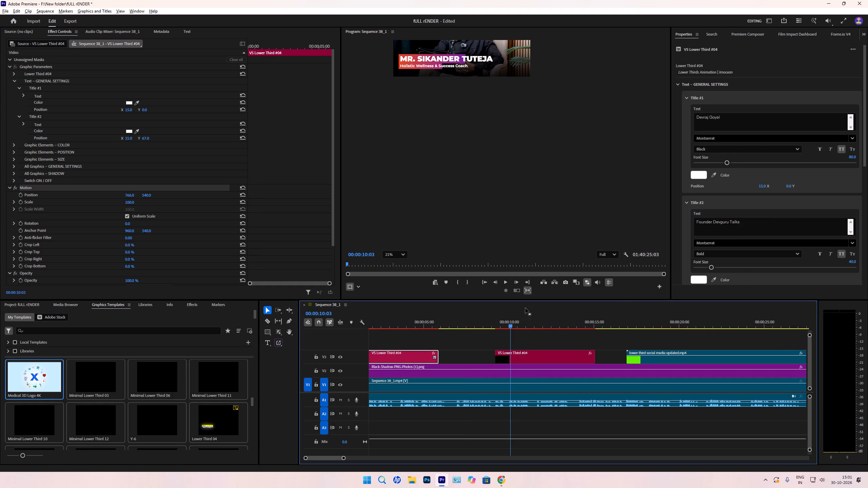
{"action": "left_click", "coordinate": [840, 254]}
{"action": "left_click_drag", "start_coordinate": [396, 323], "coordinate": [400, 324]}
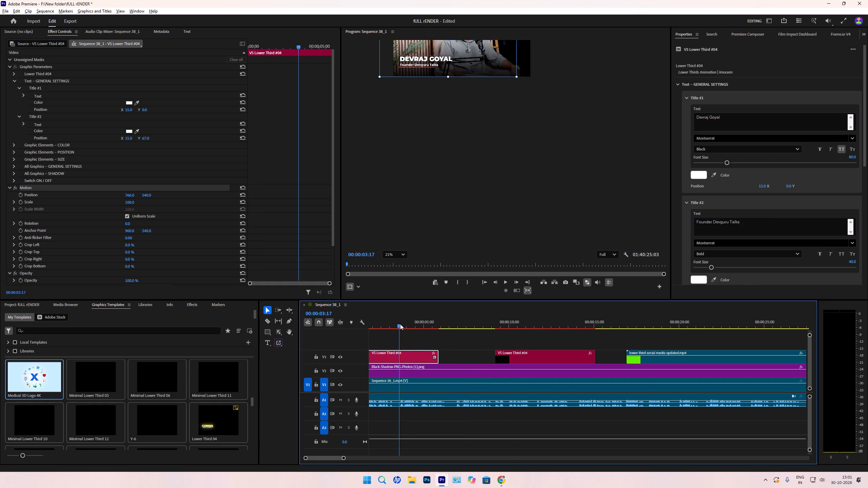
{"action": "left_click_drag", "start_coordinate": [400, 324], "coordinate": [528, 319]}
Open the Title #2 background size settings under Graphic Elements – SIZE for the host's name lower third.
{"action": "scroll", "coordinate": [683, 243], "scroll_direction": "down", "scroll_amount": 6}
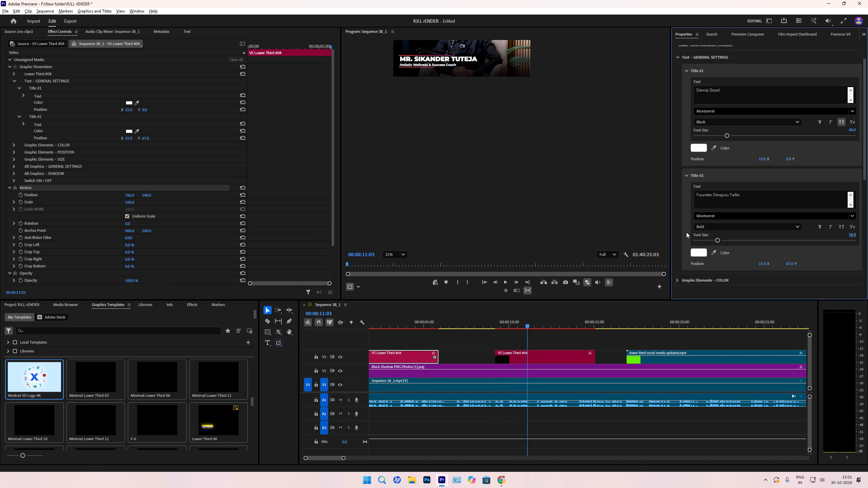
{"action": "scroll", "coordinate": [686, 232], "scroll_direction": "down", "scroll_amount": 15}
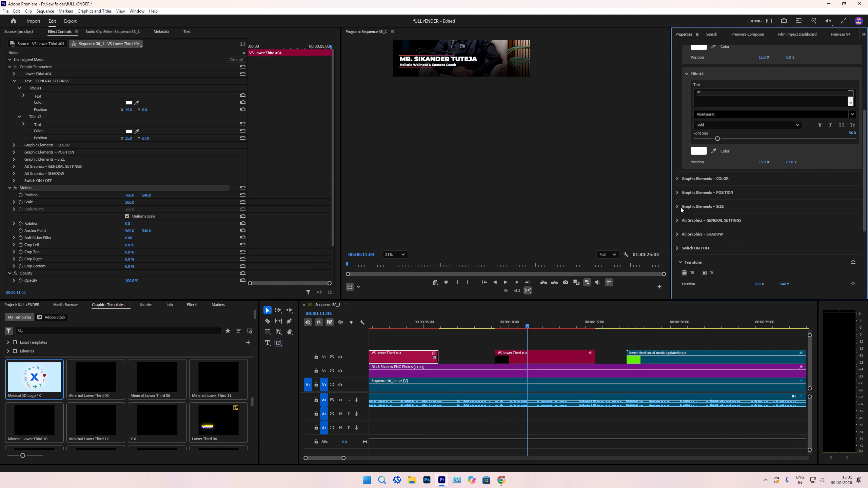
{"action": "left_click", "coordinate": [678, 206]}
{"action": "scroll", "coordinate": [679, 208], "scroll_direction": "down", "scroll_amount": 3}
{"action": "left_click", "coordinate": [687, 216]}
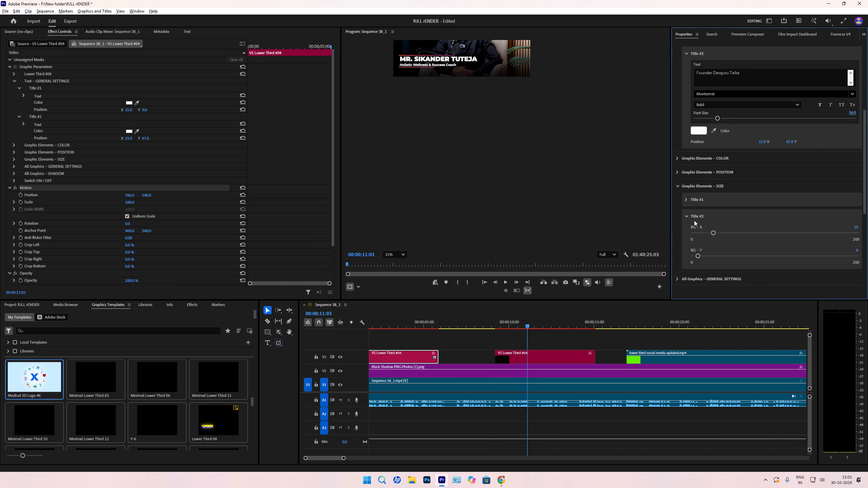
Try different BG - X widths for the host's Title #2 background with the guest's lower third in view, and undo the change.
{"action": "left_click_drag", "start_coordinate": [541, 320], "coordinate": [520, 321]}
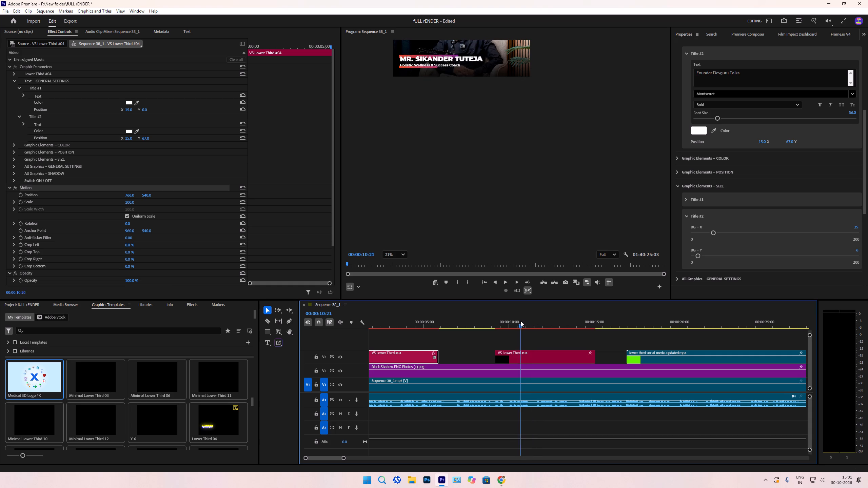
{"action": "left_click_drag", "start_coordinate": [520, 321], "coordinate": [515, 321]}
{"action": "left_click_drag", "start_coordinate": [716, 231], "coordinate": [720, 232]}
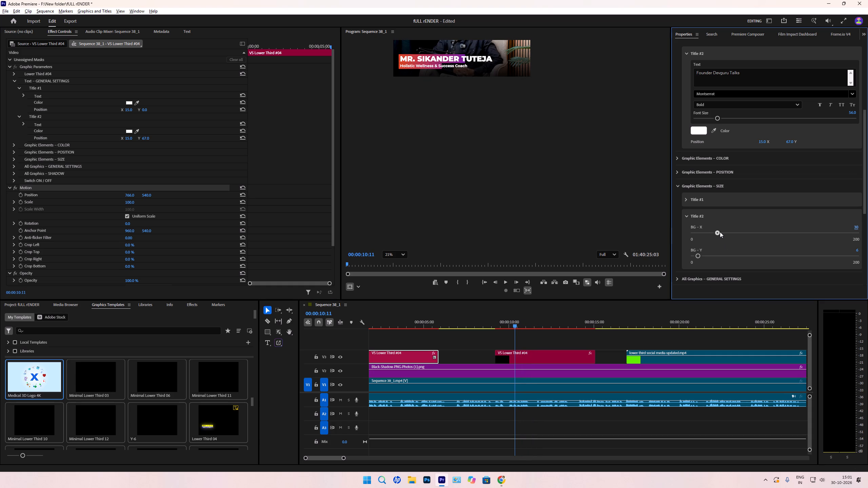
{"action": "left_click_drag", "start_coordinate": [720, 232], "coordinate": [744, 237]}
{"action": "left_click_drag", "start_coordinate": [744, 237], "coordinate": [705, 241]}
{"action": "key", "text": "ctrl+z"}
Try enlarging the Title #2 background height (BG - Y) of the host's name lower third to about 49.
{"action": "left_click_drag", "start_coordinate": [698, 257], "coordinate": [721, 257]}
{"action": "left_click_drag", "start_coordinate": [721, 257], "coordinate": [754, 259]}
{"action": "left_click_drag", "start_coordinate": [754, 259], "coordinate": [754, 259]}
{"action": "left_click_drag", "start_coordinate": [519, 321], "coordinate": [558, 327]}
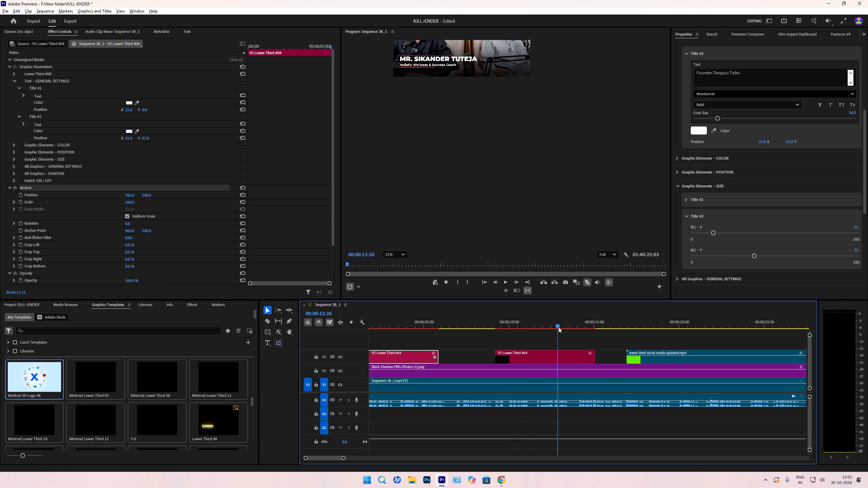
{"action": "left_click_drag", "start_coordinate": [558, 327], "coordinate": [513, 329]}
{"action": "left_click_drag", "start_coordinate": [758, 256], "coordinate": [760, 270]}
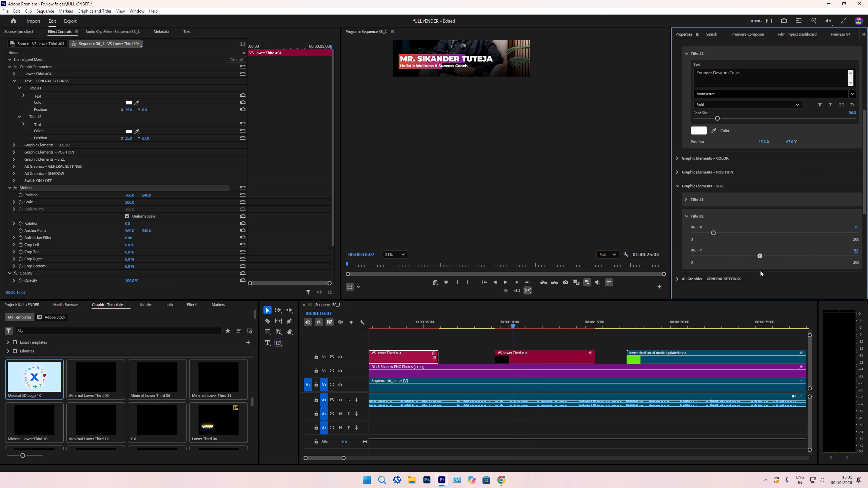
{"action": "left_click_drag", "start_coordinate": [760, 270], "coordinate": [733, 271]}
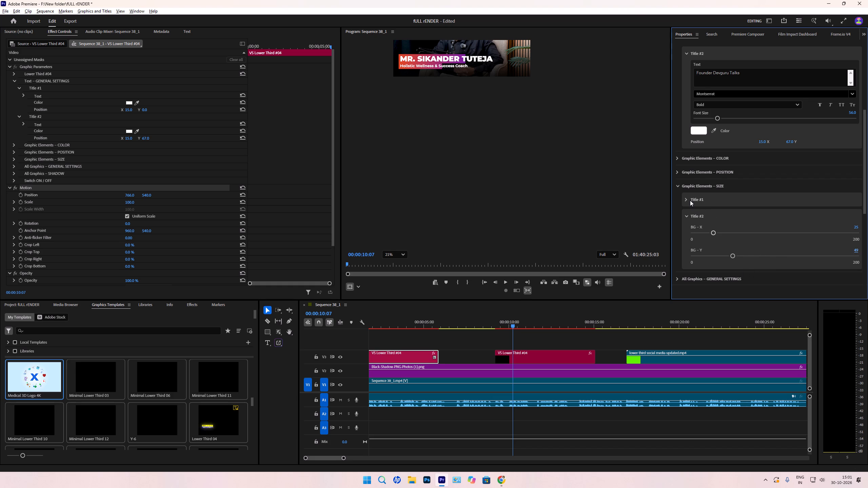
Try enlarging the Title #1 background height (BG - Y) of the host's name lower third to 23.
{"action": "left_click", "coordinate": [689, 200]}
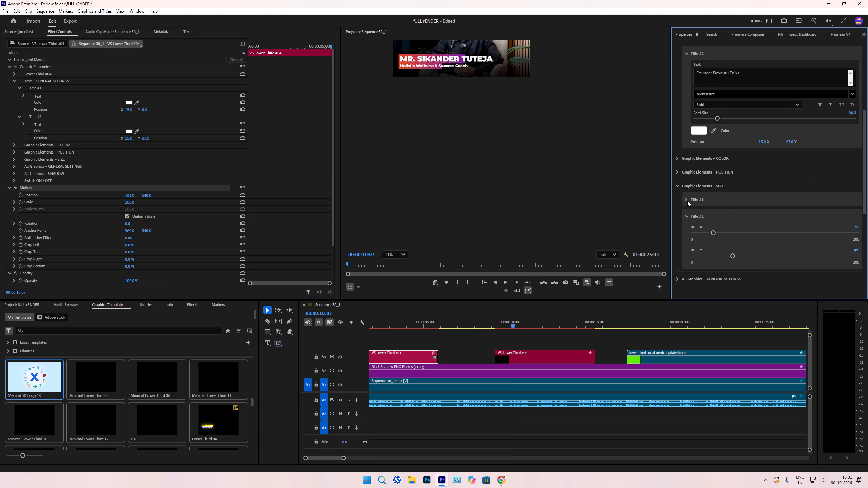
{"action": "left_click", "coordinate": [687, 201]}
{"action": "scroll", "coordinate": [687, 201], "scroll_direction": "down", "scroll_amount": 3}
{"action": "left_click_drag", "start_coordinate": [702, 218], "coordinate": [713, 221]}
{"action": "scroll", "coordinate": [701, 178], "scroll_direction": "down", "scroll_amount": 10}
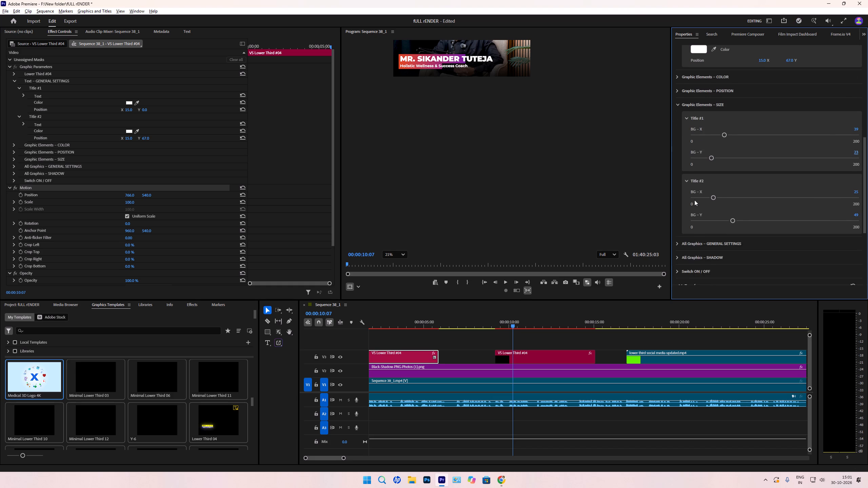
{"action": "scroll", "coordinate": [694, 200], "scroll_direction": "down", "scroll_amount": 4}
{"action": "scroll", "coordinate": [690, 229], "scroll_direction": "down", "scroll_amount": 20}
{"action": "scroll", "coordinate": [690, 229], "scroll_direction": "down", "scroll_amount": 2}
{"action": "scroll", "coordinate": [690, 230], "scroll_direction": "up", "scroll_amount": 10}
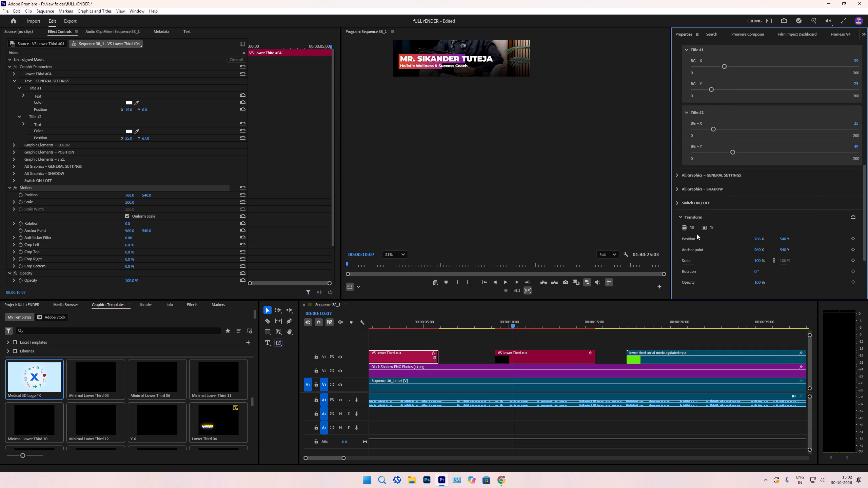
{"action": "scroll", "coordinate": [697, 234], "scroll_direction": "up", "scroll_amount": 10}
Play the guest's and host's name lower thirds over the video to check their title backgrounds.
{"action": "left_click", "coordinate": [499, 315]}
{"action": "key", "text": "space"}
{"action": "key", "text": "space"}
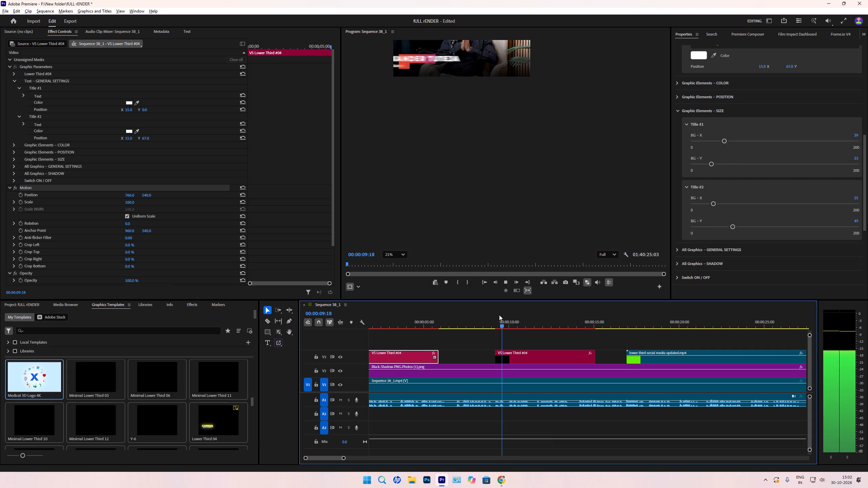
{"action": "left_click_drag", "start_coordinate": [499, 315], "coordinate": [431, 324]}
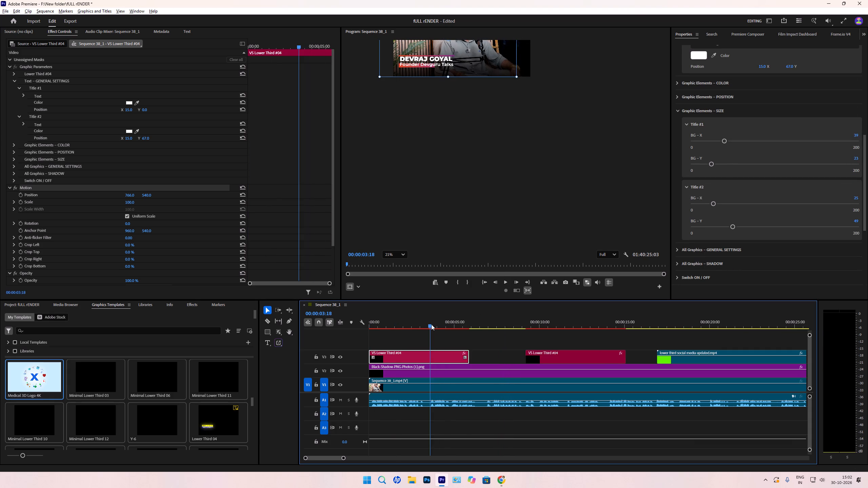
{"action": "left_click_drag", "start_coordinate": [431, 324], "coordinate": [438, 325]}
{"action": "left_click_drag", "start_coordinate": [434, 325], "coordinate": [363, 321]}
{"action": "key", "text": "space"}
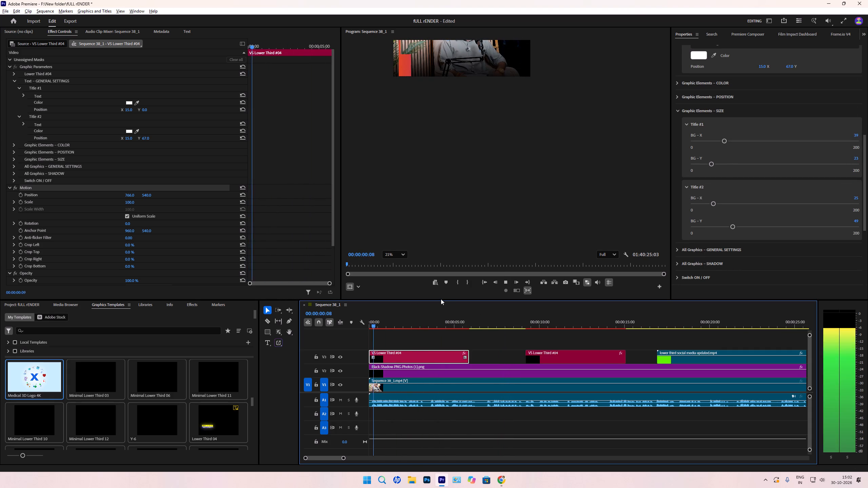
{"action": "key", "text": "space"}
Undo the background height and Title #2 font size changes on the host's name lower third and play it.
{"action": "key", "text": "ctrl+z"}
{"action": "key", "text": "ctrl+z"}
{"action": "key", "text": "ctrl+z"}
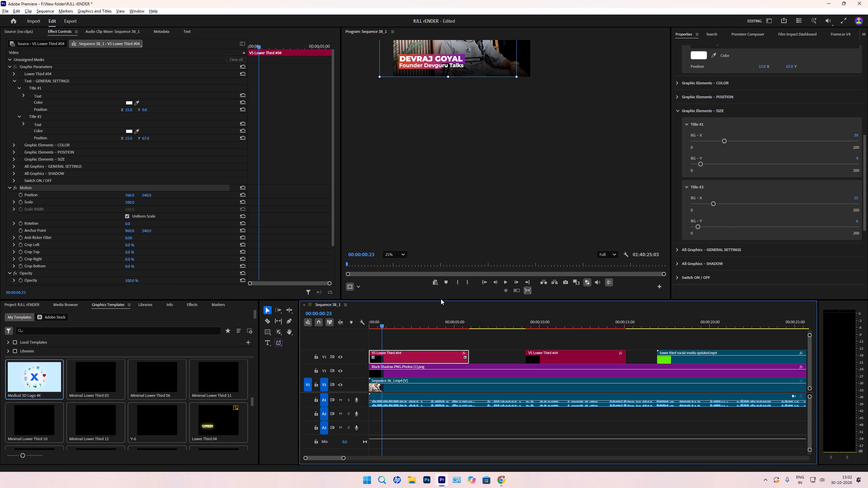
{"action": "key", "text": "ctrl+z"}
{"action": "key", "text": "space"}
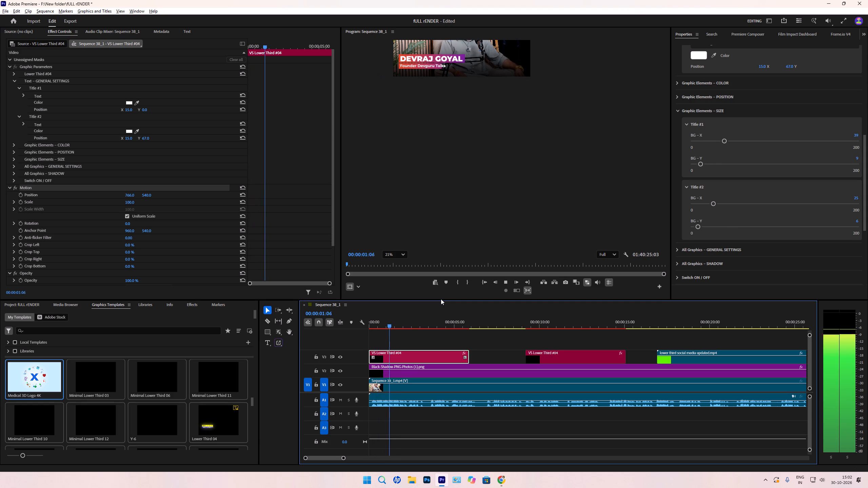
{"action": "key", "text": "space"}
Set the Title #1 background width (BG - X) of the guest's name lower third to 57.
{"action": "left_click_drag", "start_coordinate": [476, 321], "coordinate": [539, 337]}
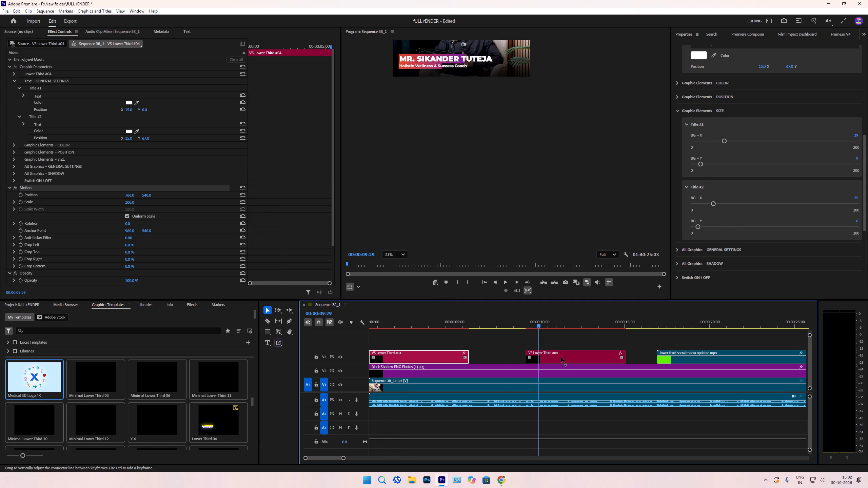
{"action": "left_click", "coordinate": [561, 357]}
{"action": "scroll", "coordinate": [759, 211], "scroll_direction": "down", "scroll_amount": 11}
{"action": "scroll", "coordinate": [757, 214], "scroll_direction": "up", "scroll_amount": 1}
{"action": "scroll", "coordinate": [757, 214], "scroll_direction": "down", "scroll_amount": 7}
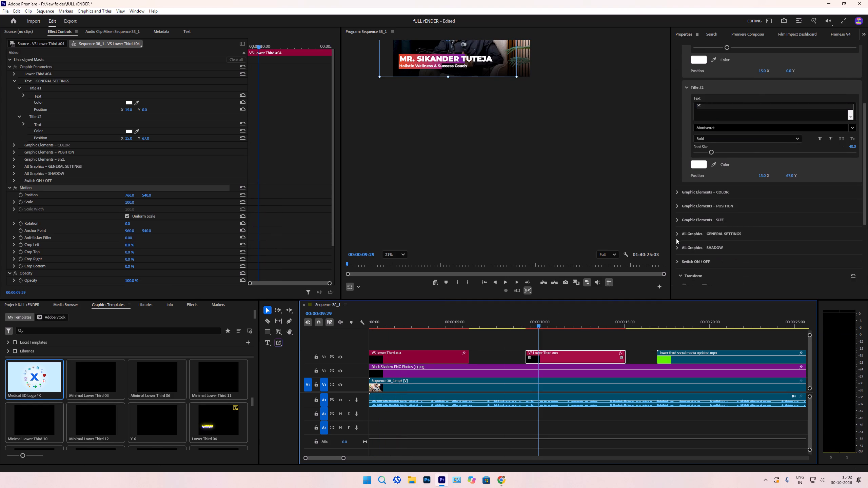
{"action": "left_click", "coordinate": [675, 221]}
{"action": "left_click", "coordinate": [681, 223]}
{"action": "left_click", "coordinate": [679, 222]}
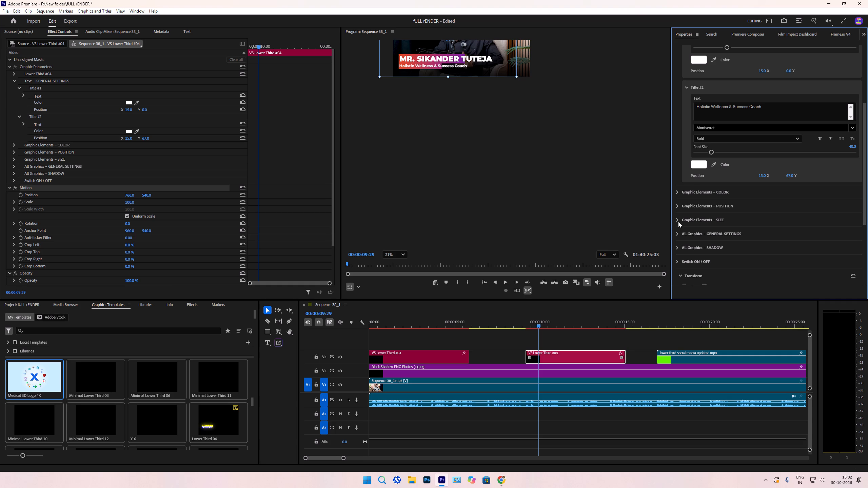
{"action": "left_click", "coordinate": [678, 222]}
{"action": "scroll", "coordinate": [681, 238], "scroll_direction": "down", "scroll_amount": 4}
{"action": "left_click", "coordinate": [686, 223]}
{"action": "left_click", "coordinate": [688, 206]}
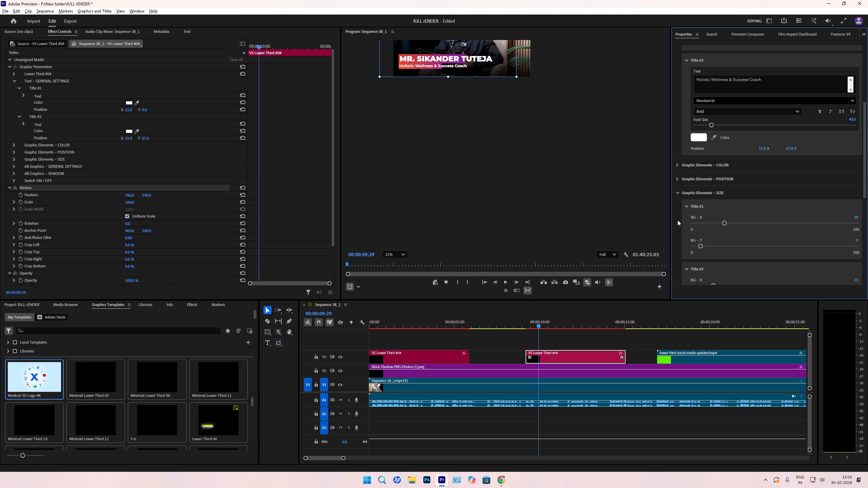
{"action": "scroll", "coordinate": [677, 223], "scroll_direction": "down", "scroll_amount": 4}
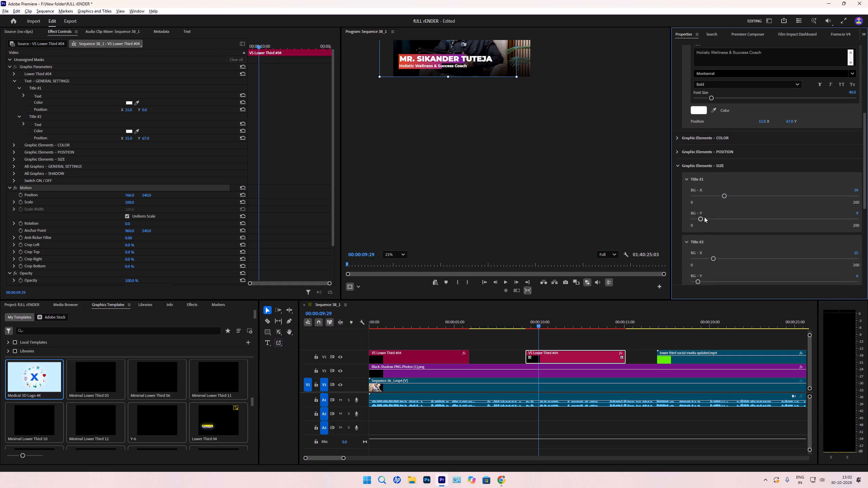
{"action": "left_click_drag", "start_coordinate": [704, 217], "coordinate": [709, 217]}
{"action": "key", "text": "ctrl+z"}
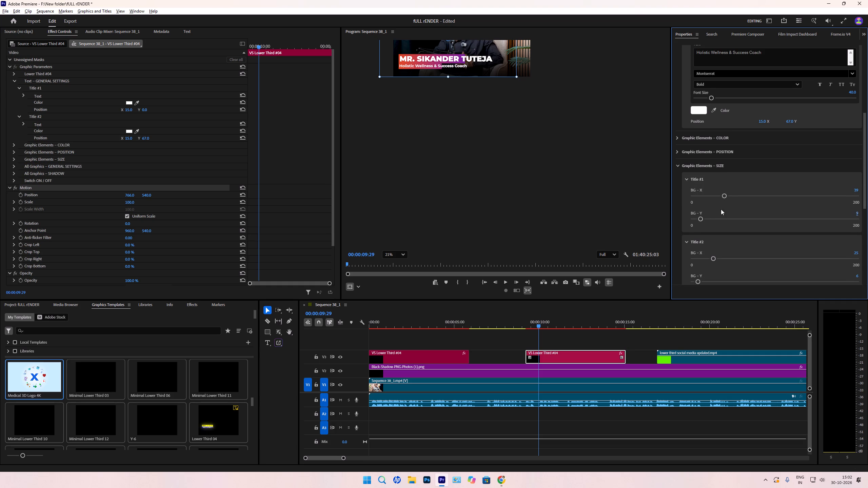
{"action": "left_click_drag", "start_coordinate": [726, 196], "coordinate": [741, 198]}
Set the Title #2 background width (BG - X) of the guest's lower third to about 43 and play it.
{"action": "left_click_drag", "start_coordinate": [717, 258], "coordinate": [728, 257]}
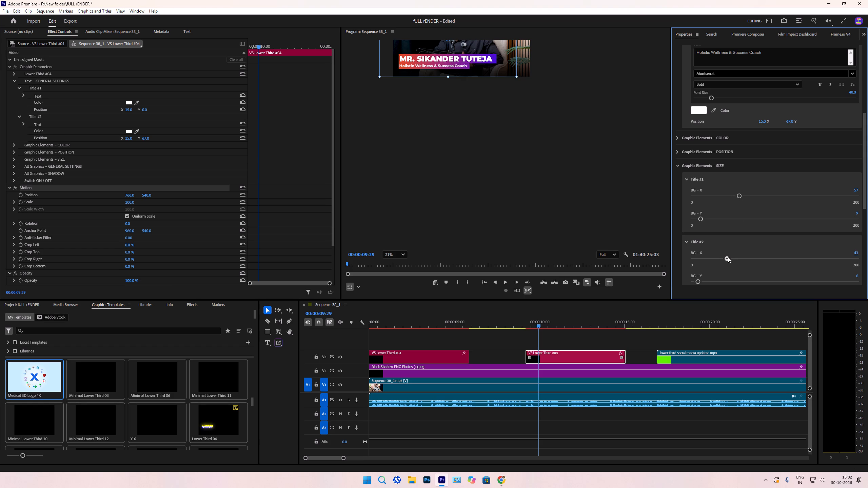
{"action": "left_click_drag", "start_coordinate": [728, 257], "coordinate": [728, 257]}
{"action": "key", "text": "space"}
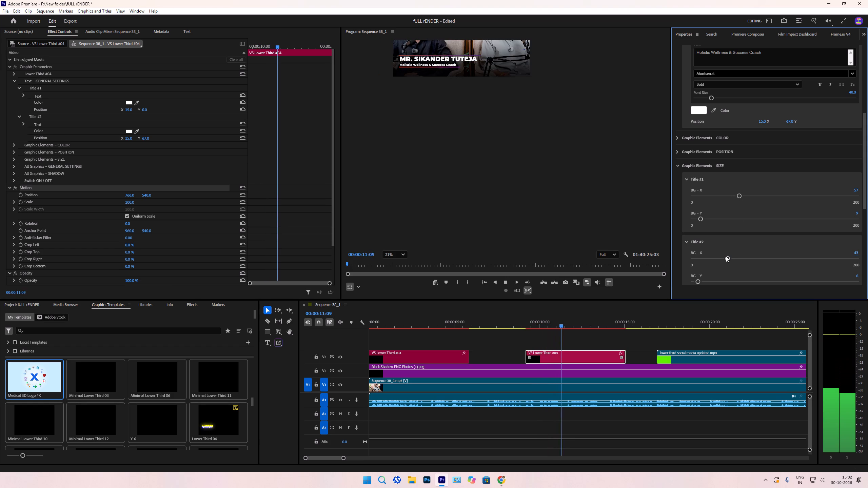
{"action": "key", "text": "space"}
Set the Title #1 background width (BG - X) of the host's name lower third to 40.
{"action": "left_click_drag", "start_coordinate": [403, 307], "coordinate": [417, 322]}
{"action": "left_click", "coordinate": [417, 330]}
{"action": "left_click", "coordinate": [424, 348]}
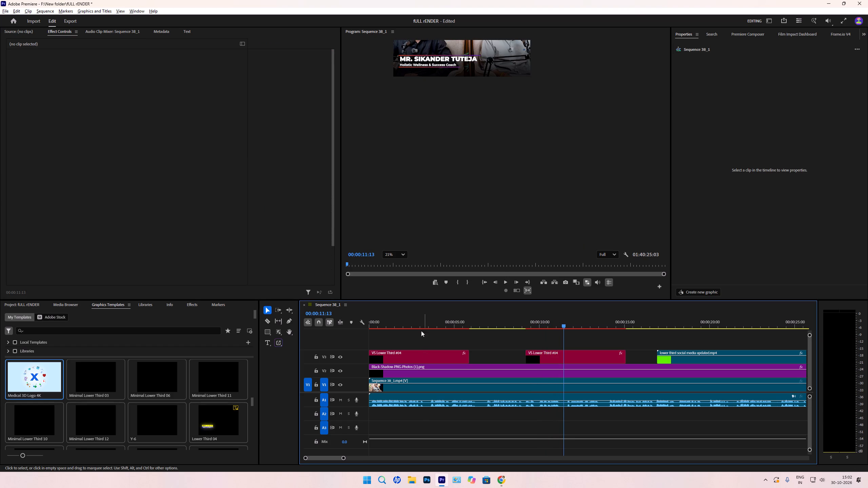
{"action": "left_click", "coordinate": [419, 319]}
{"action": "left_click", "coordinate": [432, 353]}
{"action": "scroll", "coordinate": [683, 242], "scroll_direction": "down", "scroll_amount": 8}
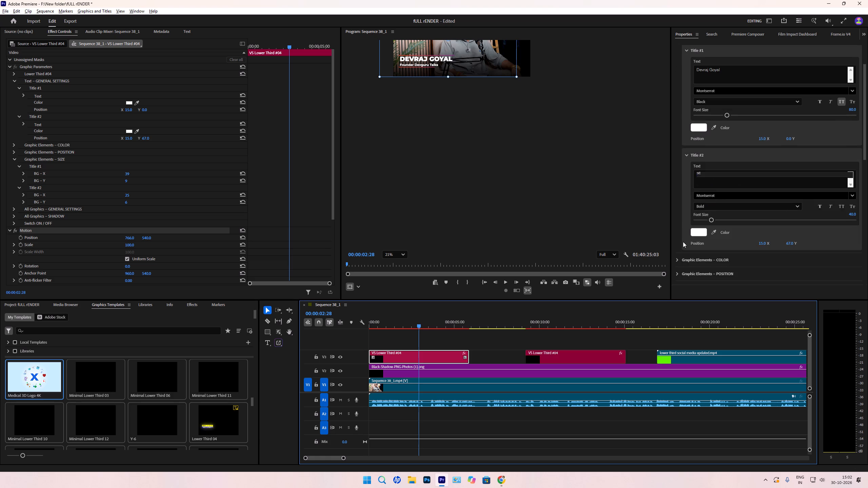
{"action": "scroll", "coordinate": [683, 242], "scroll_direction": "down", "scroll_amount": 11}
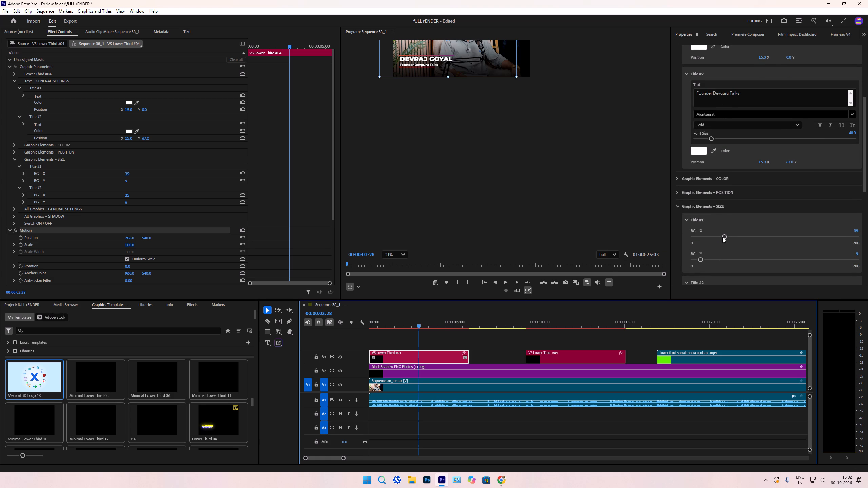
{"action": "left_click", "coordinate": [722, 237]}
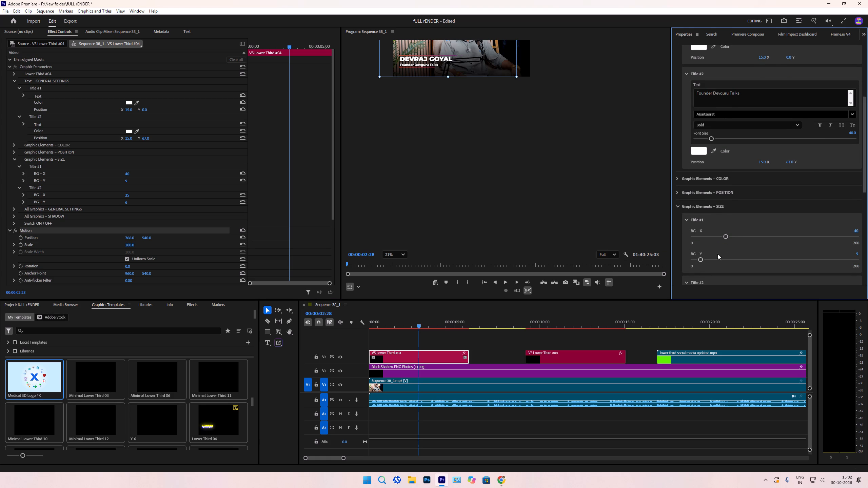
Set the host's Title #2 background width (BG - X) to 37 and play the lower third from the sequence start.
{"action": "scroll", "coordinate": [708, 261], "scroll_direction": "down", "scroll_amount": 9}
{"action": "left_click_drag", "start_coordinate": [714, 238], "coordinate": [717, 238]}
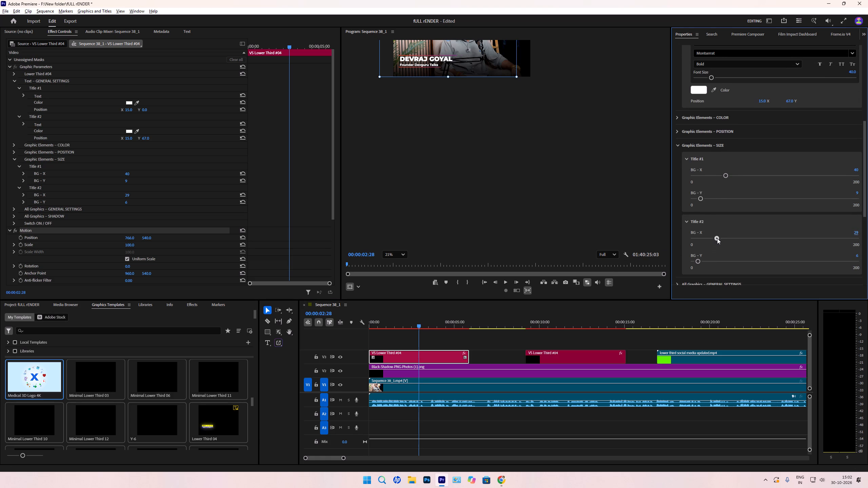
{"action": "left_click_drag", "start_coordinate": [717, 238], "coordinate": [724, 241]}
{"action": "left_click_drag", "start_coordinate": [425, 321], "coordinate": [360, 329]}
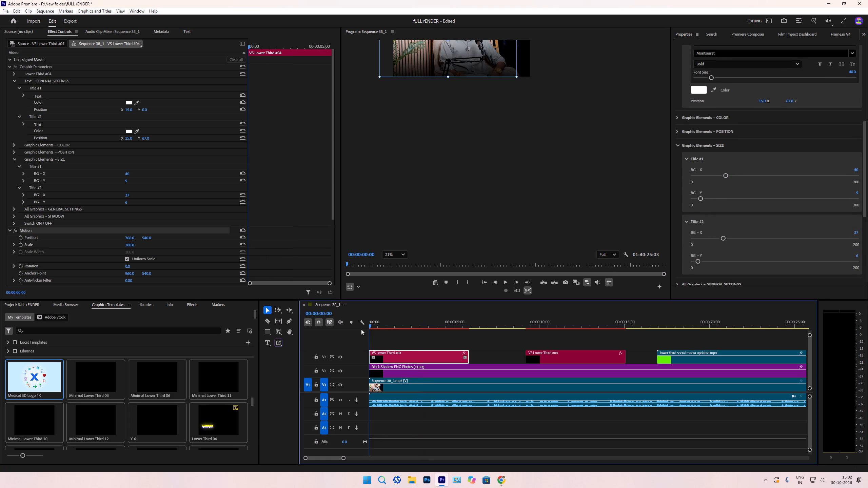
{"action": "key", "text": "space"}
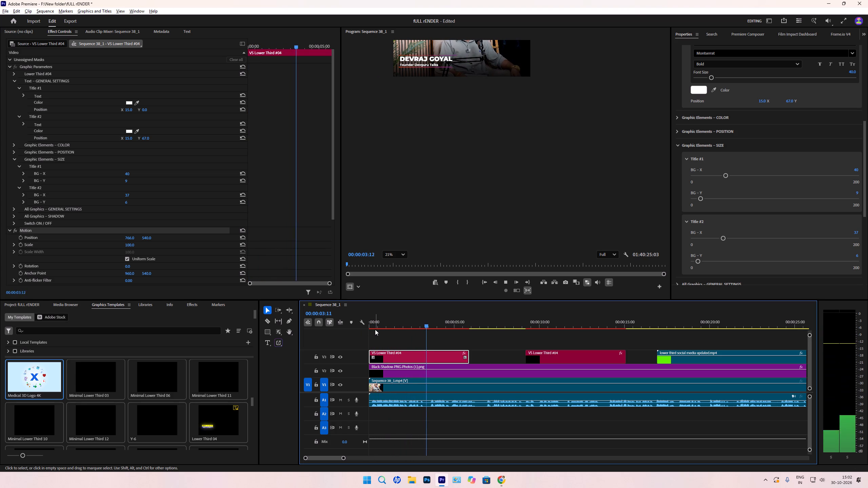
Select the Sequence 38_1.mp4 clip on V1 and save the project.
{"action": "left_click", "coordinate": [402, 389]}
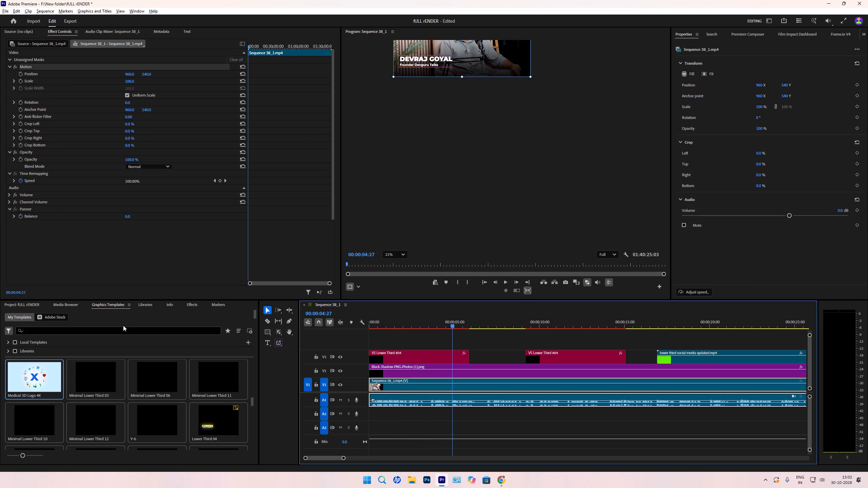
{"action": "left_click", "coordinate": [188, 310]}
{"action": "key", "text": "ctrl+s"}
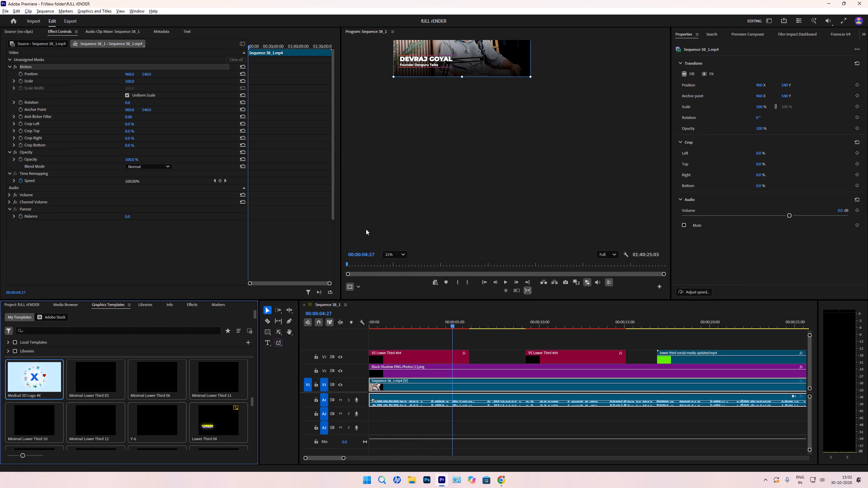
Search the effects for "war" and apply Warp Stabilizer to the Sequence 38_1.mp4 clip on V1.
{"action": "left_click", "coordinate": [192, 307]}
{"action": "left_click_drag", "start_coordinate": [26, 318], "coordinate": [0, 319]}
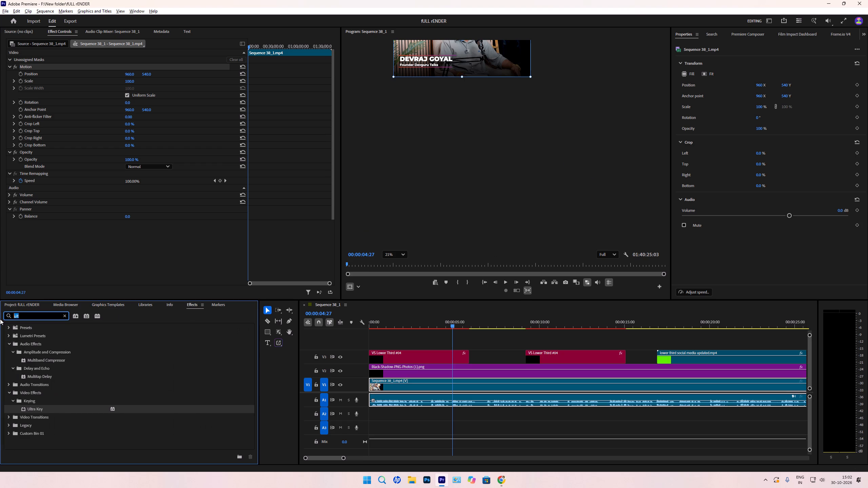
{"action": "type", "text": "war"}
{"action": "left_click_drag", "start_coordinate": [33, 377], "coordinate": [467, 372]}
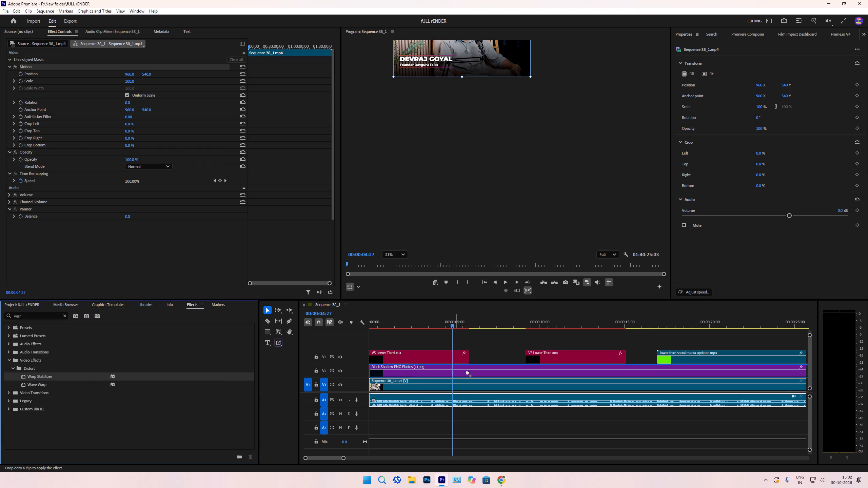
{"action": "left_click_drag", "start_coordinate": [467, 372], "coordinate": [468, 381]}
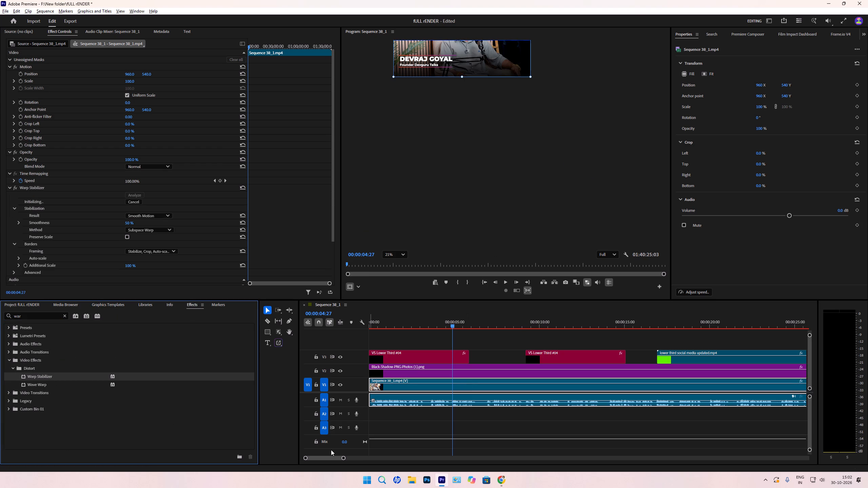
Reselect the stabilized Sequence 38_1.mp4 clip on V1 and save the project.
{"action": "left_click_drag", "start_coordinate": [342, 458], "coordinate": [765, 407]}
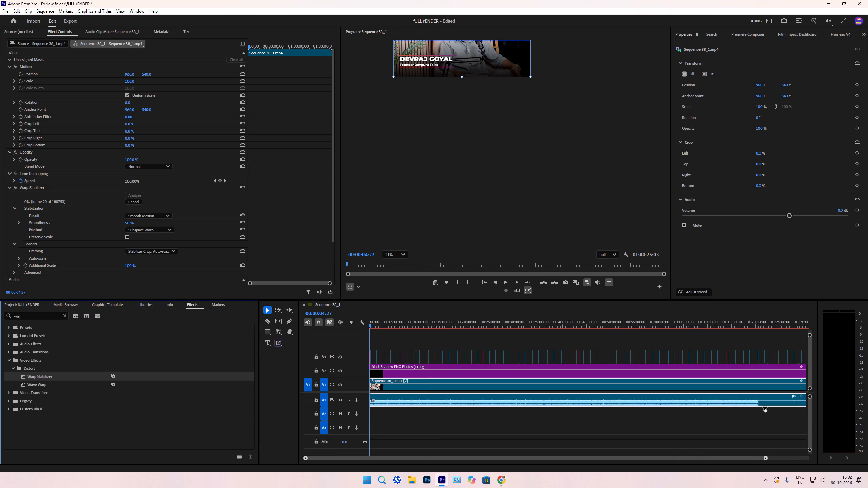
{"action": "left_click_drag", "start_coordinate": [765, 407], "coordinate": [817, 405]}
{"action": "left_click", "coordinate": [784, 372]}
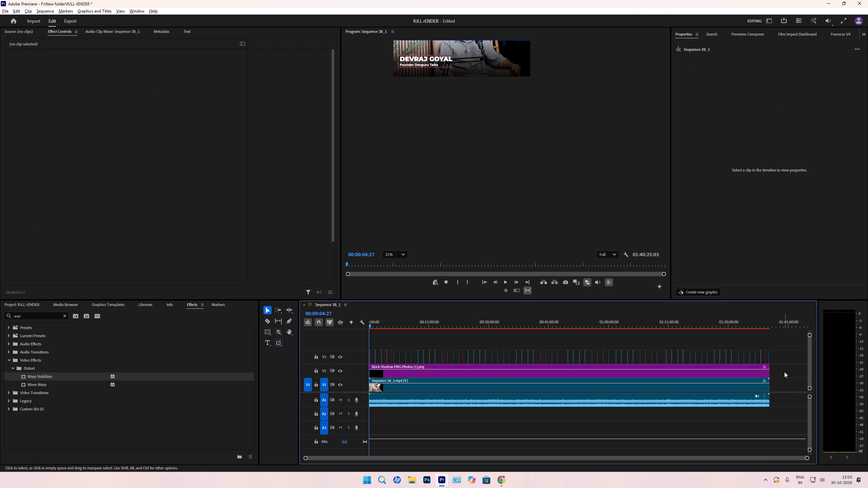
{"action": "left_click", "coordinate": [599, 388]}
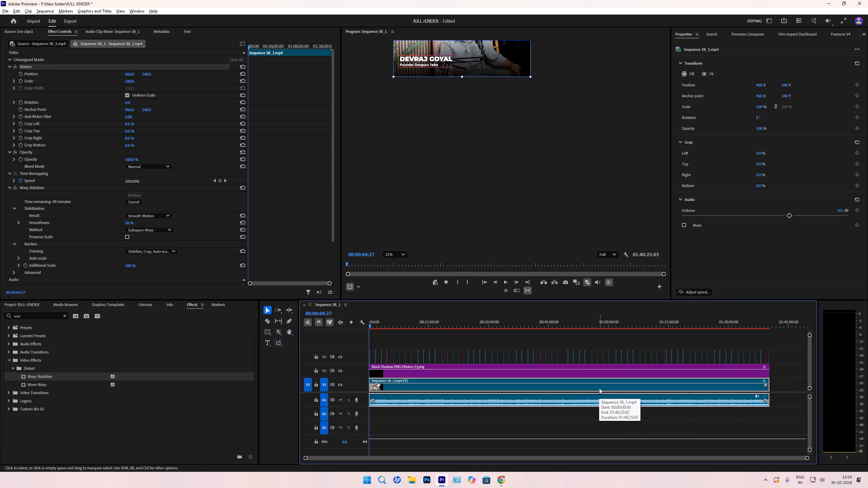
{"action": "key", "text": "ctrl+s"}
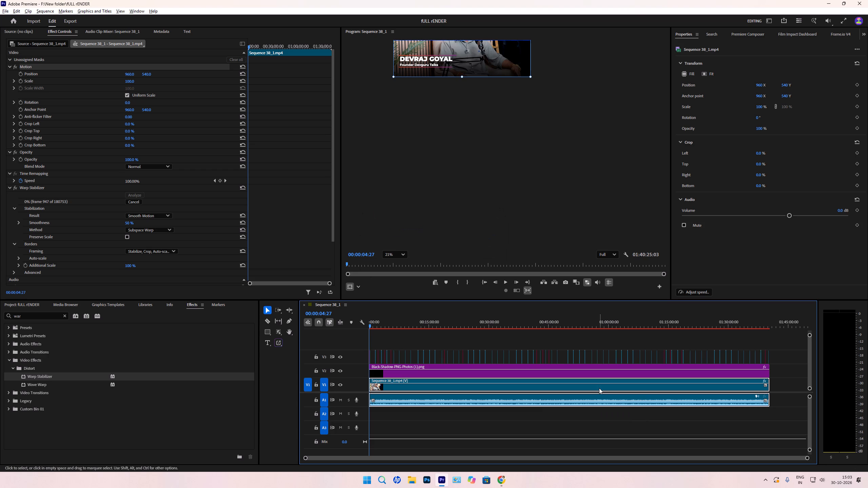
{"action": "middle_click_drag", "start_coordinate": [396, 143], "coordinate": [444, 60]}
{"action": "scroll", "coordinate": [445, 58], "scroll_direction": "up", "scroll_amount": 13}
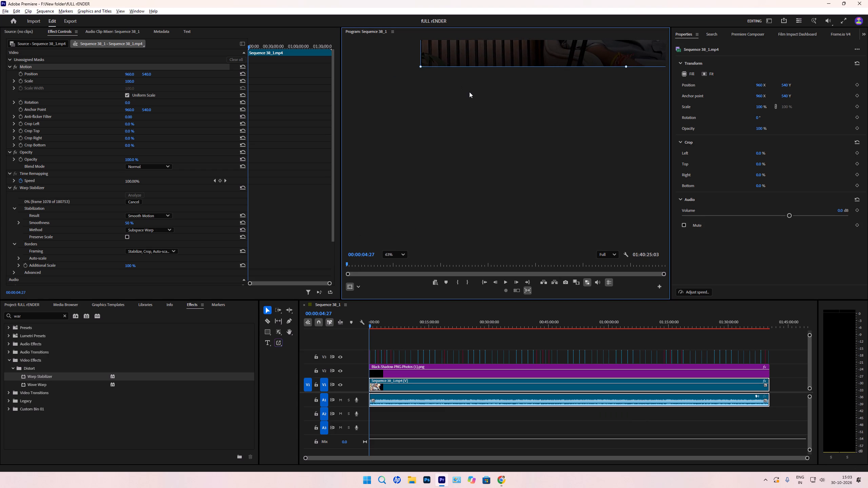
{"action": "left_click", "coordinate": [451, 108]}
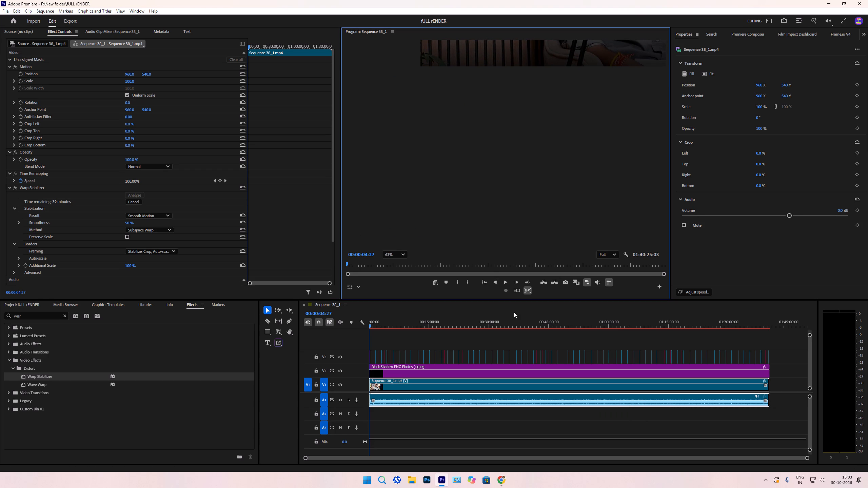
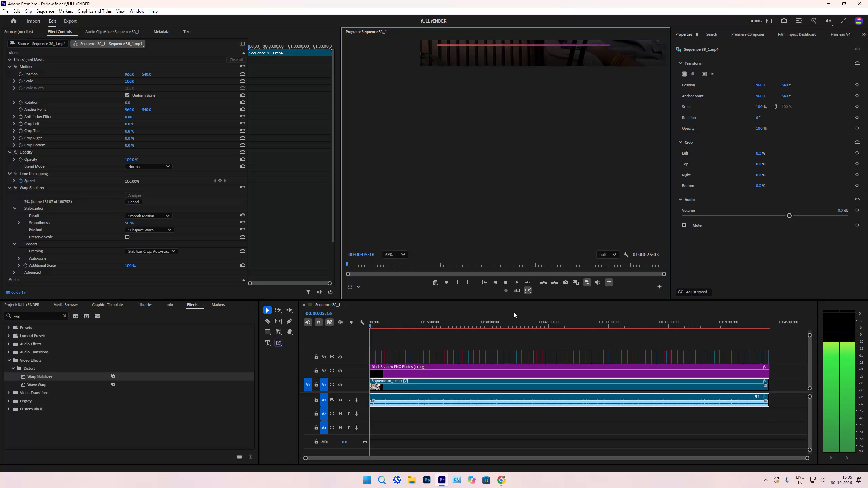
Stop the sequence playback and lock the computer while Warp Stabilizer analyzes the Sequence 38_1.mp4 clip.
{"action": "key", "text": "space"}
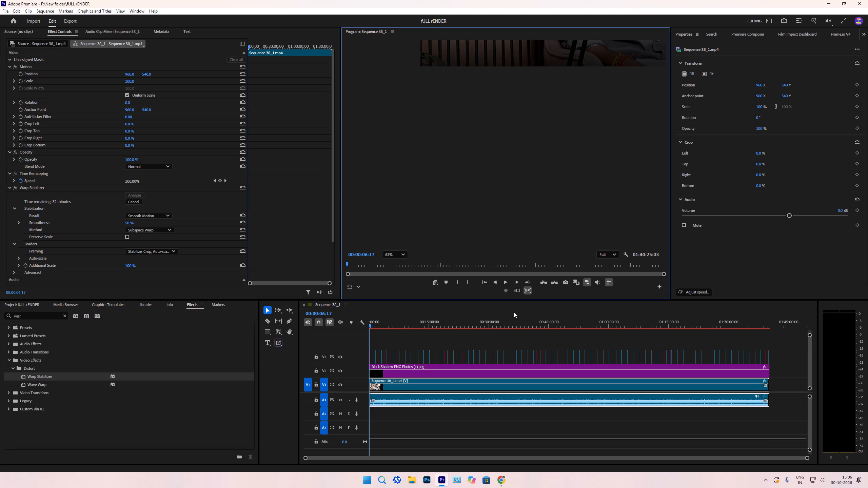
{"action": "key", "text": "super+l"}
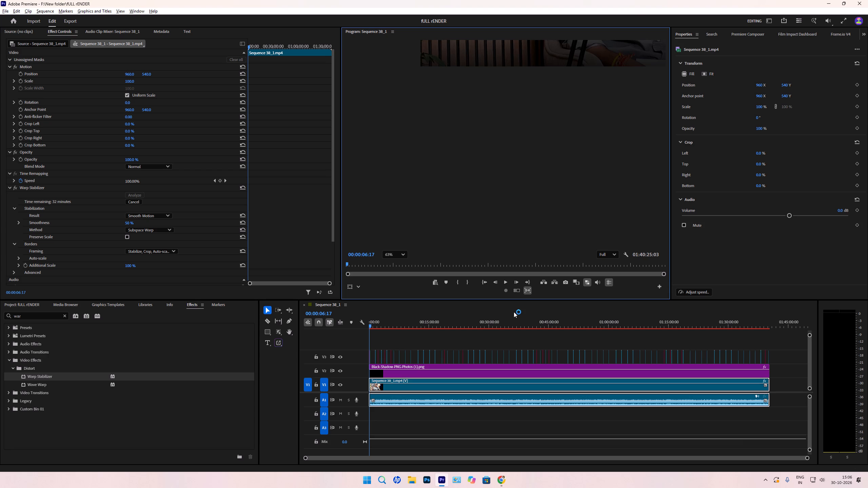